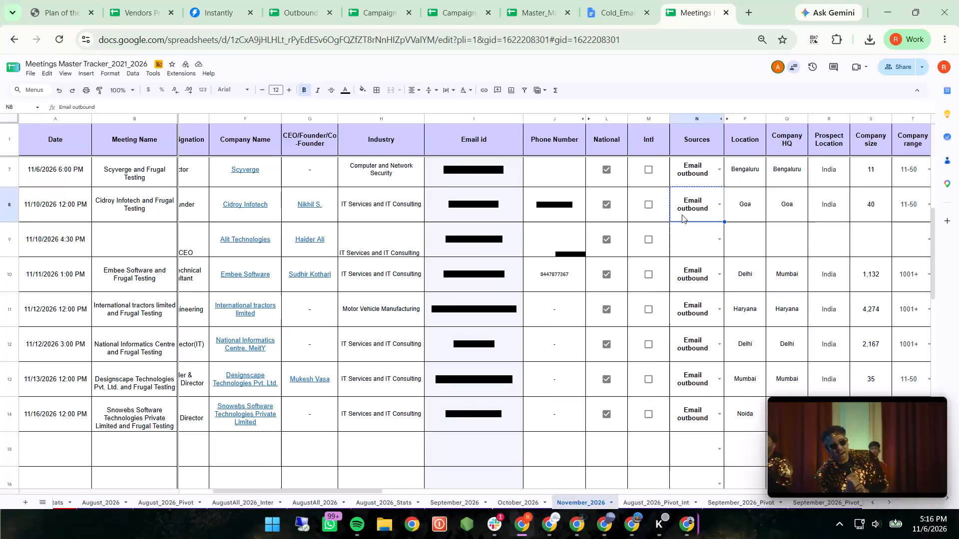
Fill the Sources cell of the Alit Technologies row with "Email outbound", copied from the Cidroy Infotech row above.
{"action": "key", "text": "ctrl+c"}
{"action": "key", "text": "Down"}
{"action": "key", "text": "ctrl+v"}
Enter Indore from the clipboard history as both Location and Company HQ in the Alit Technologies row.
{"action": "scroll", "coordinate": [682, 215], "scroll_direction": "left", "scroll_amount": 4}
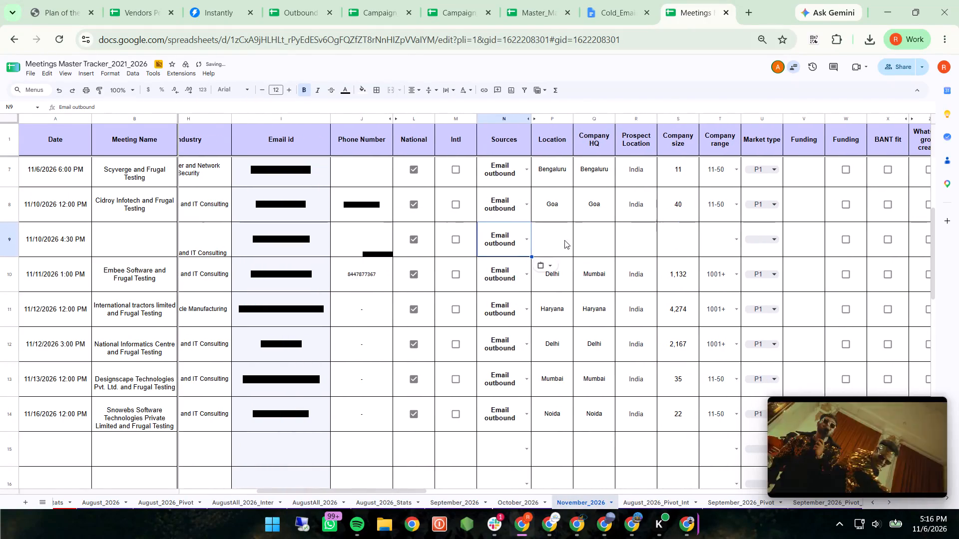
{"action": "left_click", "coordinate": [550, 238]}
{"action": "key", "text": "super+v"}
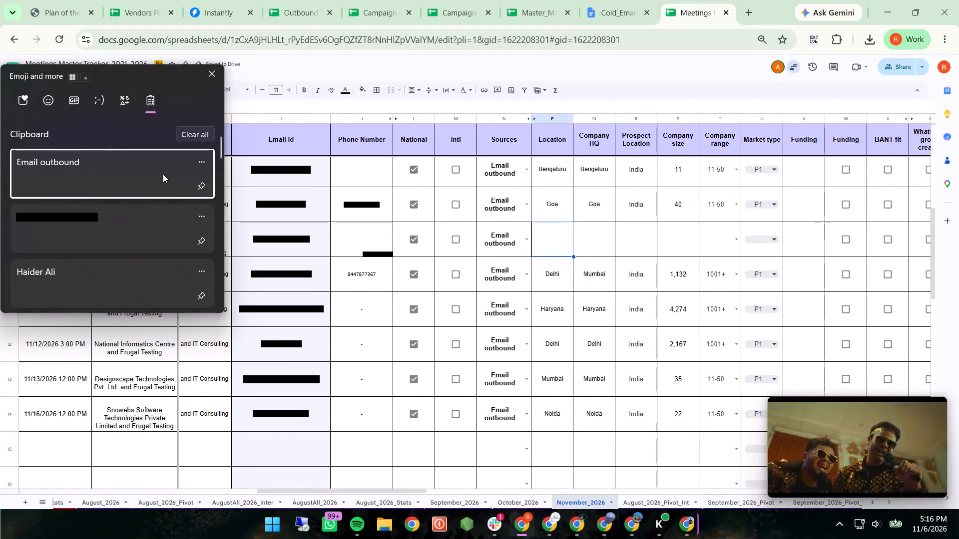
{"action": "scroll", "coordinate": [163, 174], "scroll_direction": "down", "scroll_amount": 5}
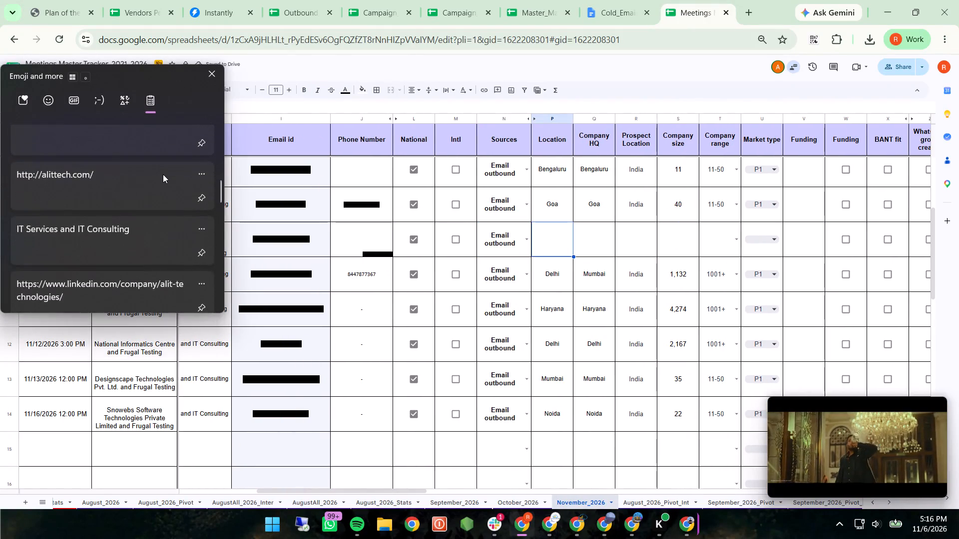
{"action": "scroll", "coordinate": [163, 174], "scroll_direction": "down", "scroll_amount": 4}
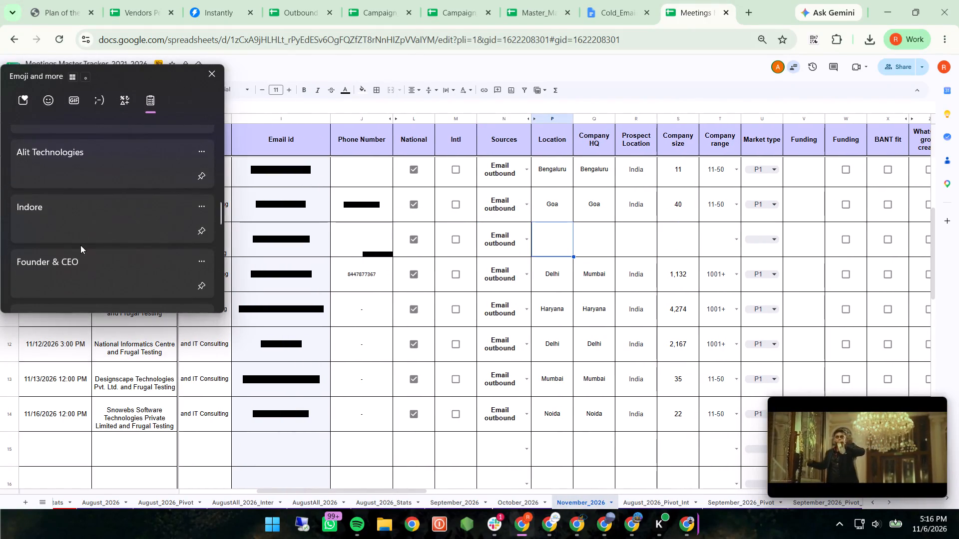
{"action": "left_click", "coordinate": [68, 224]}
{"action": "key", "text": "ctrl+v"}
{"action": "key", "text": "ctrl+c"}
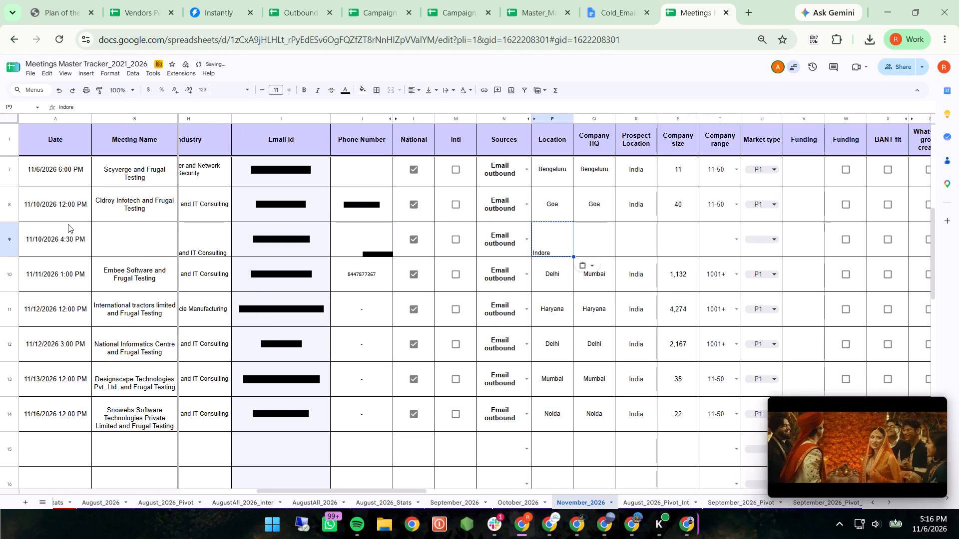
{"action": "key", "text": "Right"}
{"action": "key", "text": "ctrl+v"}
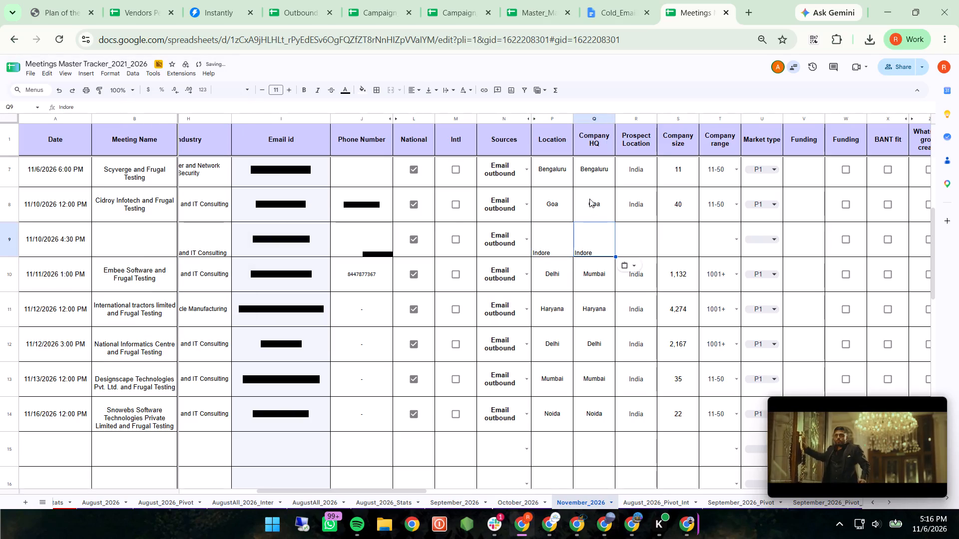
Copy the Prospect Location "India" from the Cidroy Infotech row into the Alit Technologies row.
{"action": "left_click", "coordinate": [635, 211]}
{"action": "key", "text": "ctrl+c"}
{"action": "key", "text": "Down"}
{"action": "key", "text": "ctrl+v"}
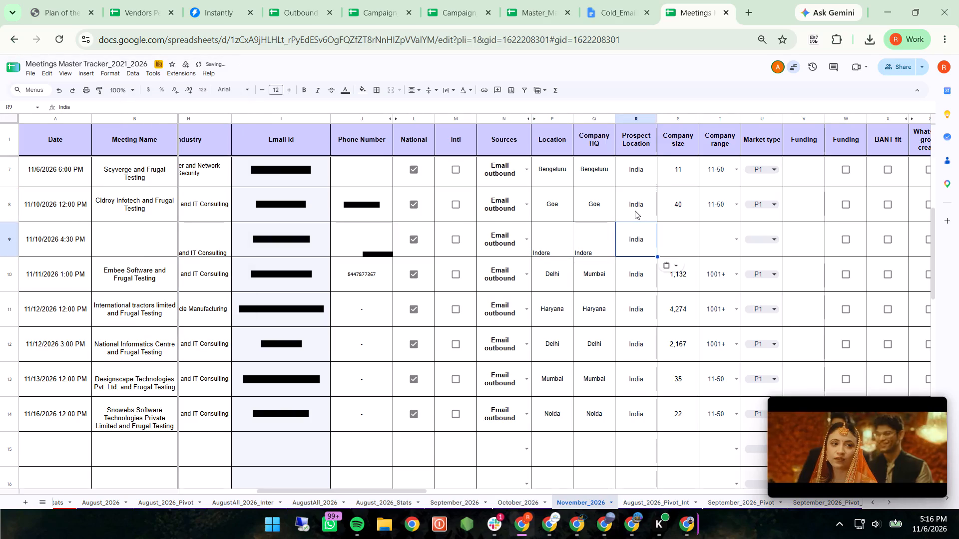
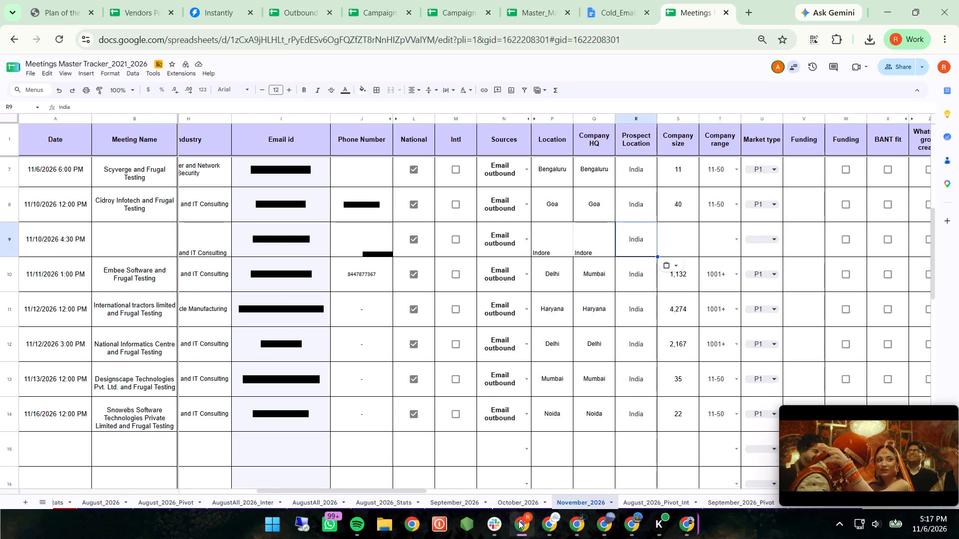
Enter 63 from the clipboard history as the Company size in the Alit Technologies row.
{"action": "left_click", "coordinate": [687, 226]}
{"action": "scroll", "coordinate": [687, 226], "scroll_direction": "left", "scroll_amount": 3}
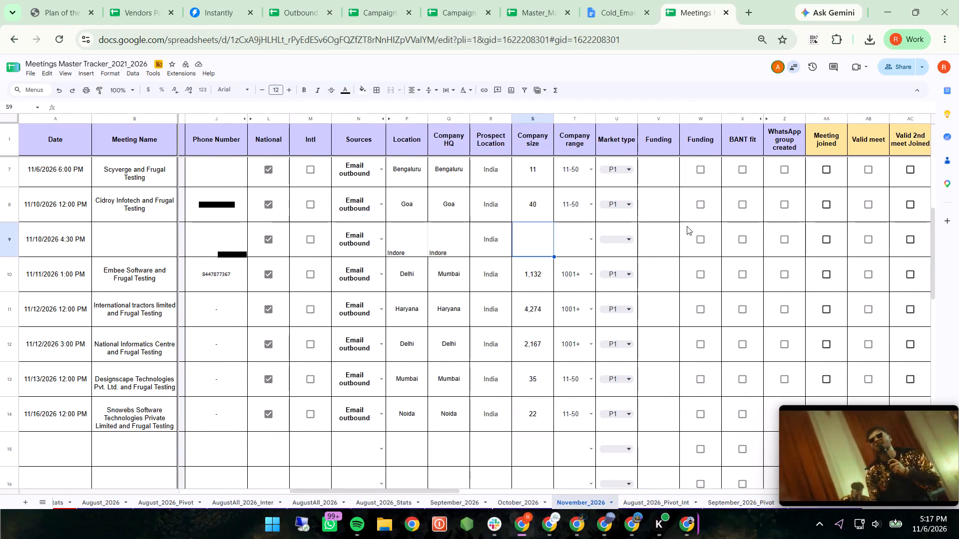
{"action": "key", "text": "super+v"}
{"action": "scroll", "coordinate": [98, 245], "scroll_direction": "down", "scroll_amount": 2}
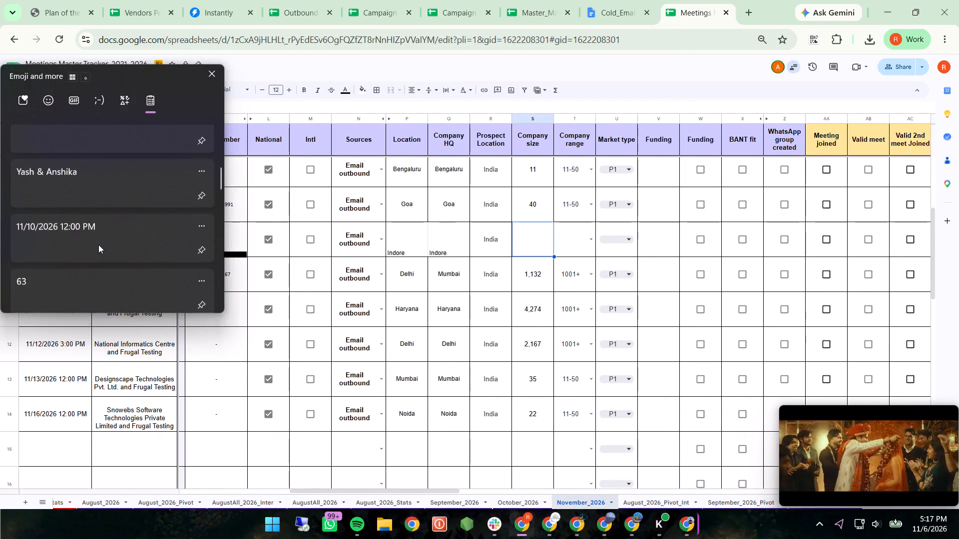
{"action": "scroll", "coordinate": [98, 245], "scroll_direction": "down", "scroll_amount": 2}
{"action": "left_click", "coordinate": [98, 245]}
{"action": "key", "text": "ctrl+v"}
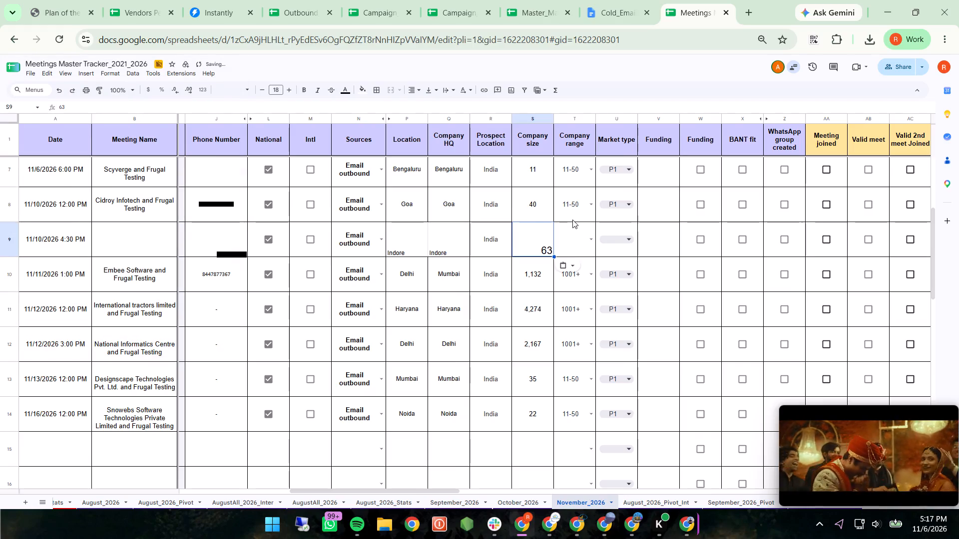
Set the Company range to 51-100 and the Market type to P1 in the Alit Technologies row.
{"action": "left_click", "coordinate": [589, 237]}
{"action": "left_click", "coordinate": [572, 285]}
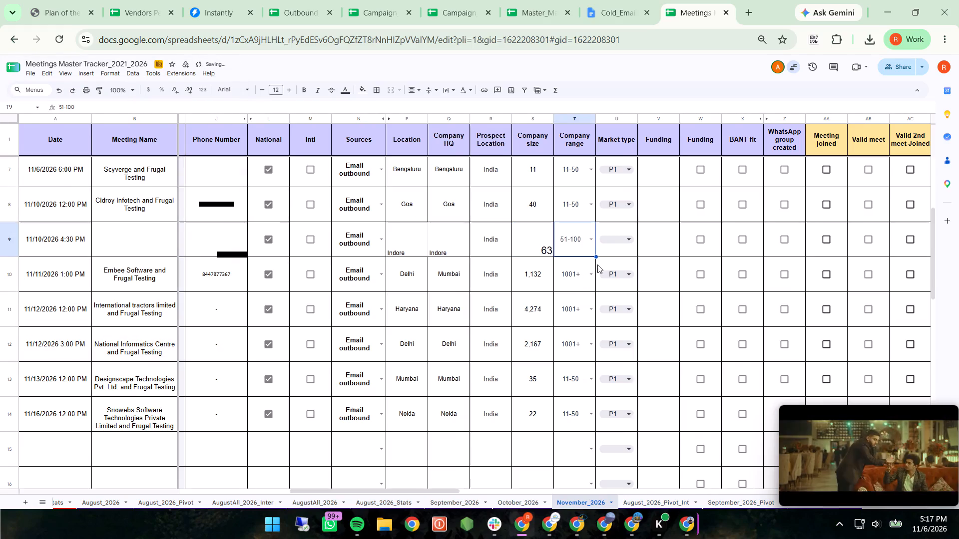
{"action": "left_click_drag", "start_coordinate": [623, 239], "coordinate": [614, 262]}
{"action": "left_click", "coordinate": [614, 262]}
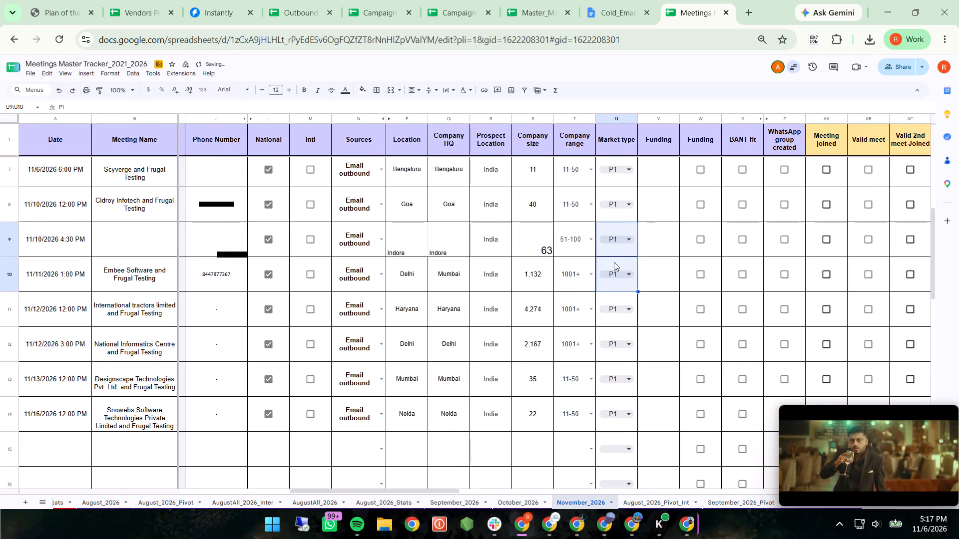
Mark the Alit Technologies row as BANT fit.
{"action": "scroll", "coordinate": [614, 262], "scroll_direction": "left", "scroll_amount": 3}
{"action": "left_click", "coordinate": [607, 240]}
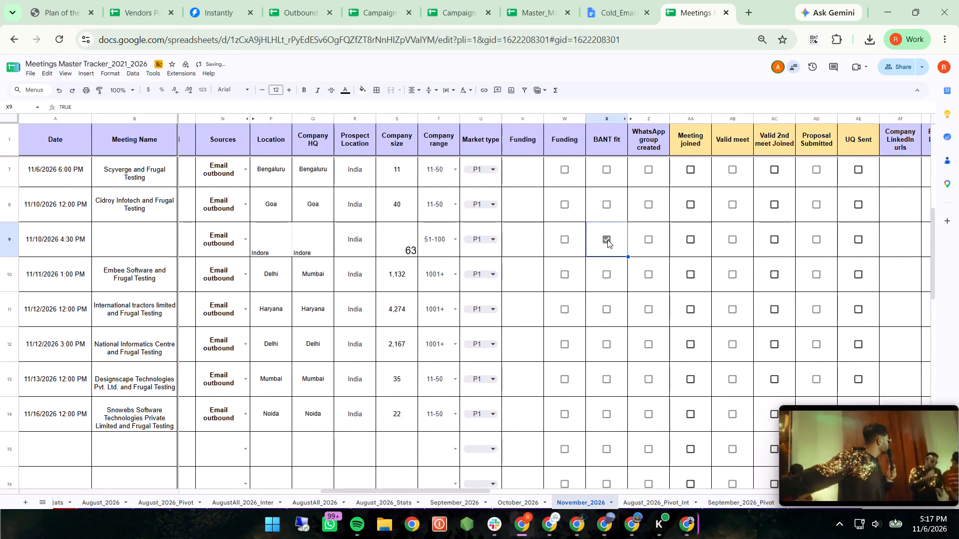
{"action": "scroll", "coordinate": [607, 240], "scroll_direction": "left", "scroll_amount": 5}
{"action": "left_click", "coordinate": [586, 240]}
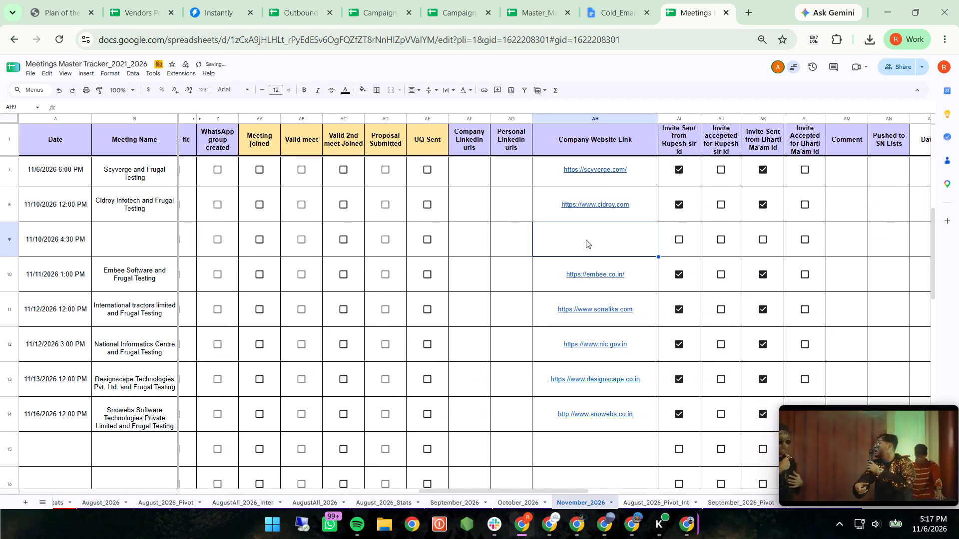
{"action": "key", "text": "super+v"}
{"action": "scroll", "coordinate": [158, 204], "scroll_direction": "down", "scroll_amount": 2}
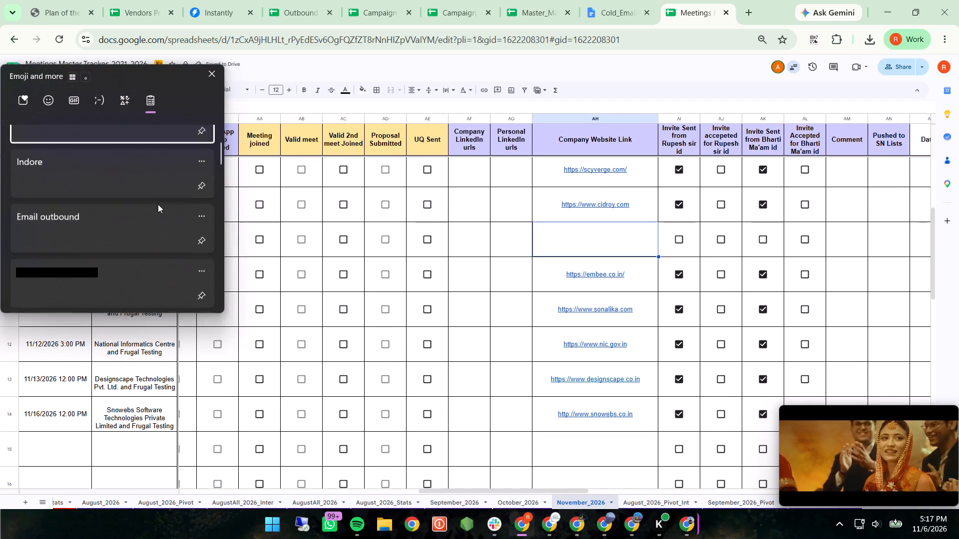
{"action": "scroll", "coordinate": [158, 204], "scroll_direction": "down", "scroll_amount": 1}
{"action": "left_click", "coordinate": [158, 204]}
{"action": "key", "text": "ctrl+v"}
{"action": "key", "text": "super+v"}
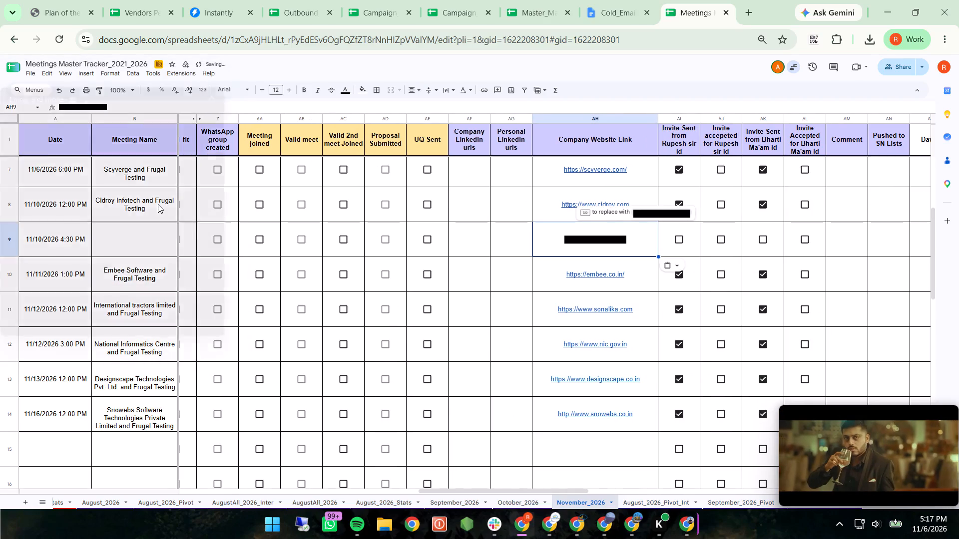
{"action": "scroll", "coordinate": [73, 244], "scroll_direction": "down", "scroll_amount": 4}
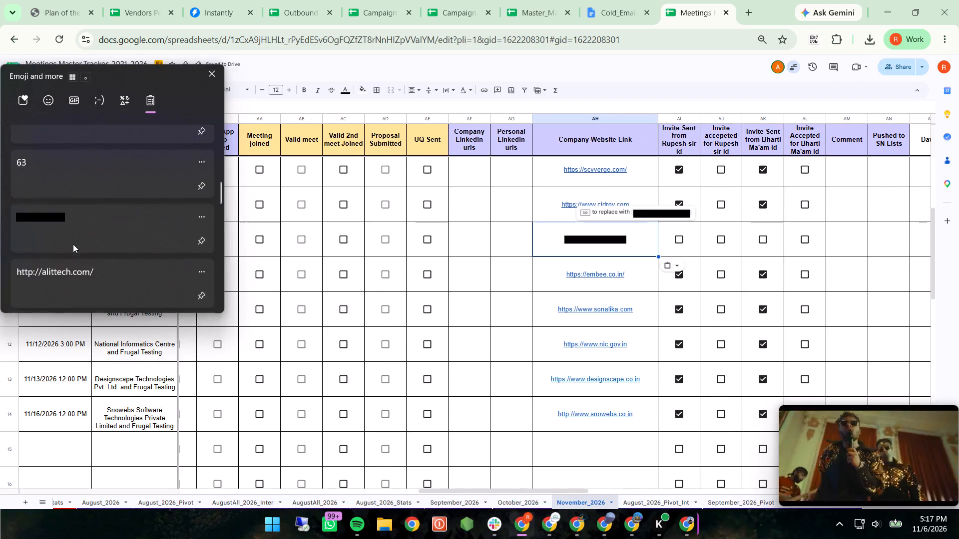
{"action": "scroll", "coordinate": [73, 244], "scroll_direction": "down", "scroll_amount": 2}
{"action": "left_click", "coordinate": [73, 244]}
{"action": "key", "text": "ctrl+v"}
Mark the invites as sent from both the Rupesh sir id and the Bharti Ma'am id in the Alit Technologies row.
{"action": "scroll", "coordinate": [450, 268], "scroll_direction": "left", "scroll_amount": 4}
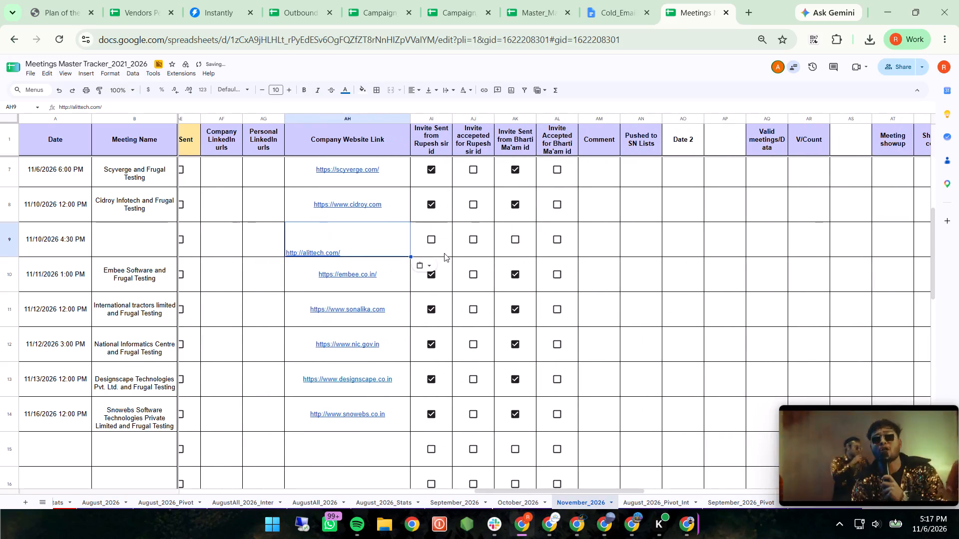
{"action": "left_click", "coordinate": [434, 241]}
{"action": "left_click", "coordinate": [514, 240]}
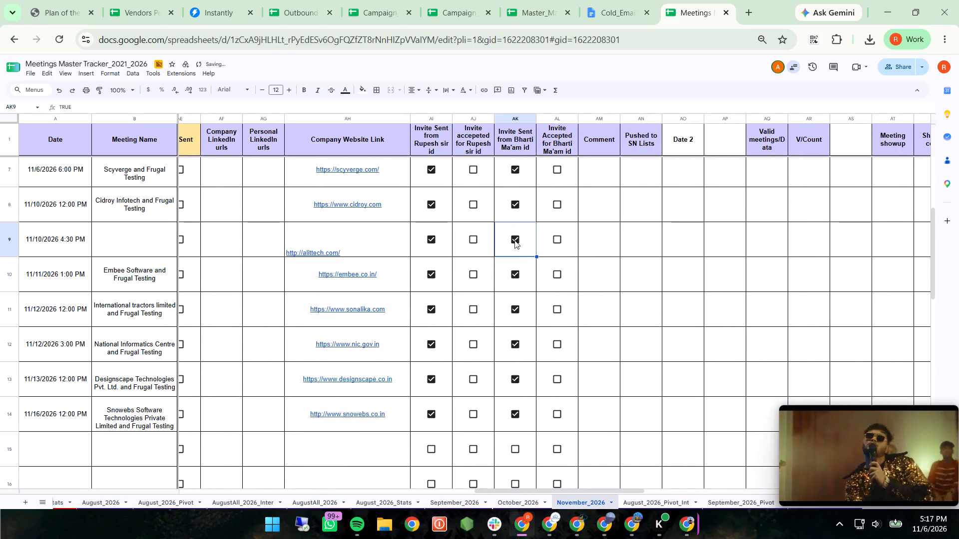
Copy the event title "Alit Technologies and Frugal Testing" from Google Calendar into the Meeting Name cell of the 11/10/2026 4:30 PM row.
{"action": "scroll", "coordinate": [514, 240], "scroll_direction": "right", "scroll_amount": 17}
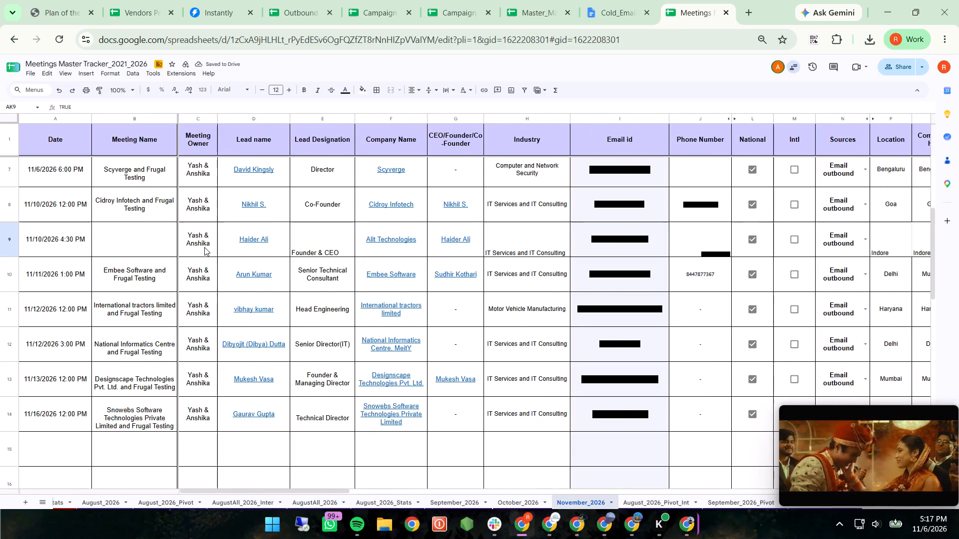
{"action": "left_click", "coordinate": [576, 520]}
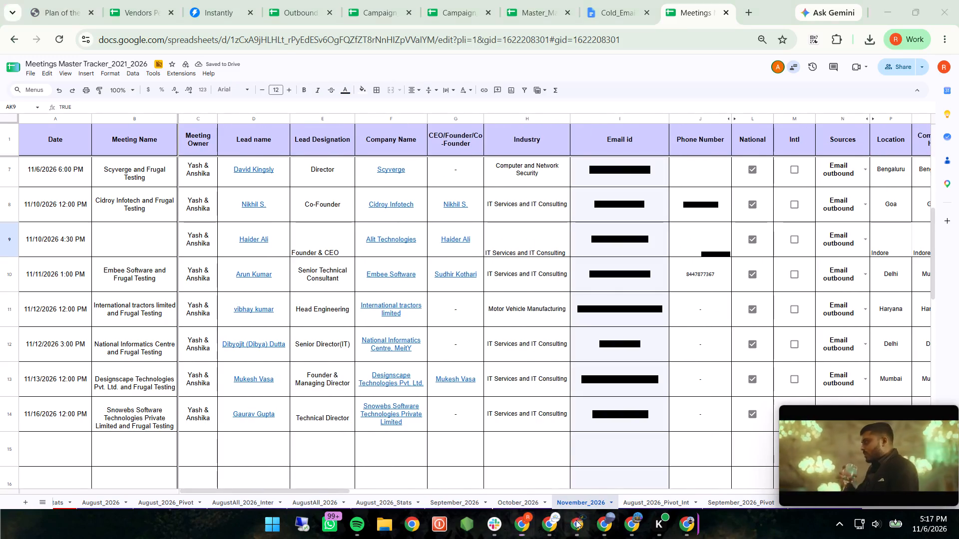
{"action": "left_click_drag", "start_coordinate": [668, 143], "coordinate": [472, 148]}
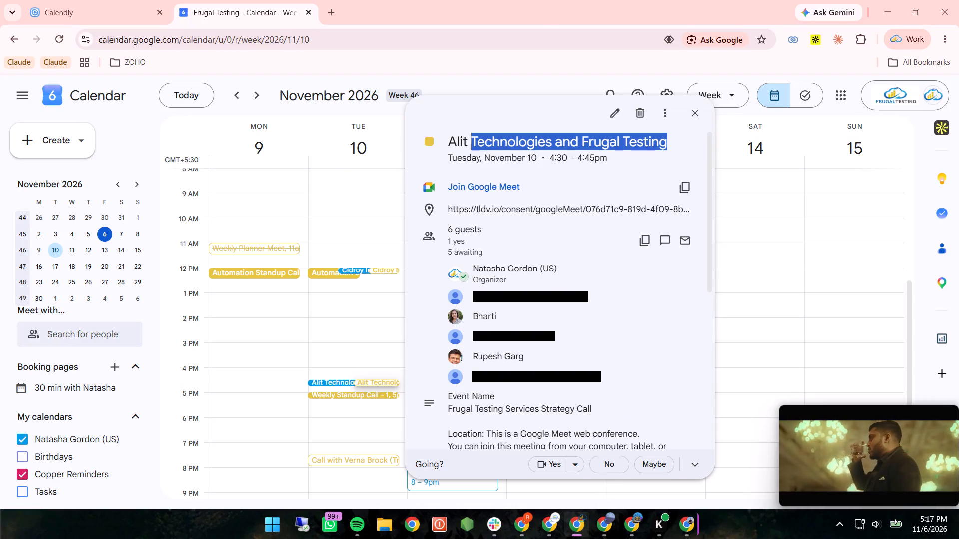
{"action": "left_click_drag", "start_coordinate": [472, 148], "coordinate": [448, 147]}
{"action": "key", "text": "ctrl+c"}
{"action": "key", "text": "ctrl+c"}
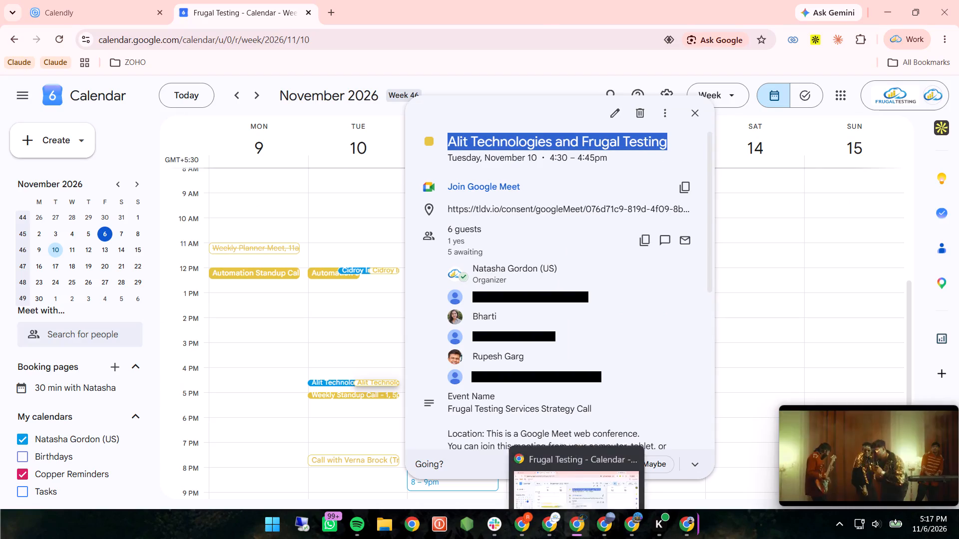
{"action": "left_click", "coordinate": [521, 527]}
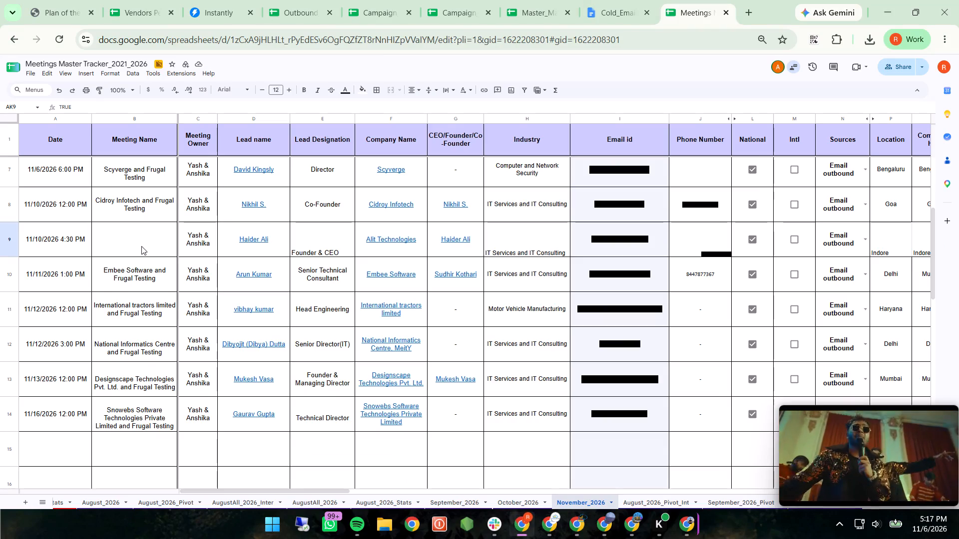
{"action": "left_click", "coordinate": [141, 246]}
{"action": "key", "text": "ctrl+shift+v"}
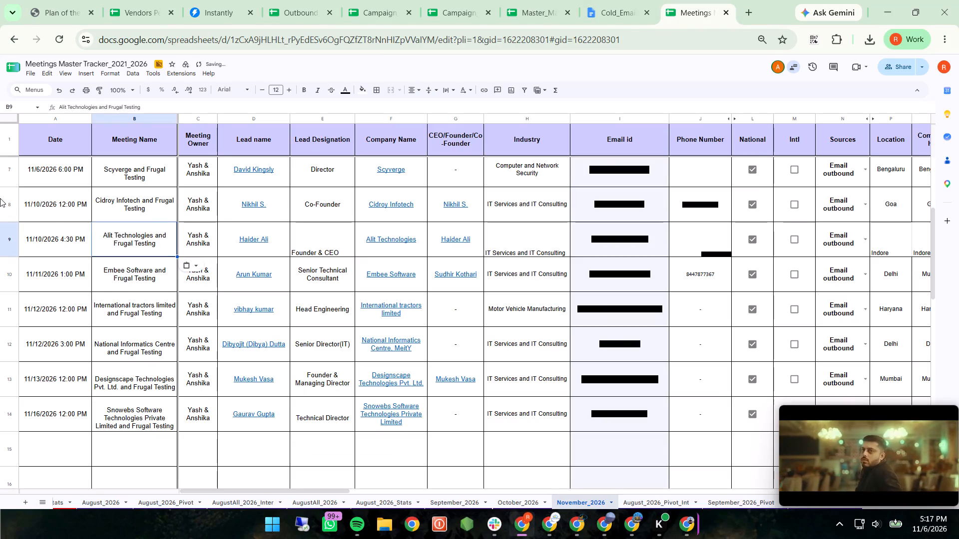
Copy the formatting of the whole Cidroy Infotech row onto the Alit Technologies row.
{"action": "left_click", "coordinate": [6, 203]}
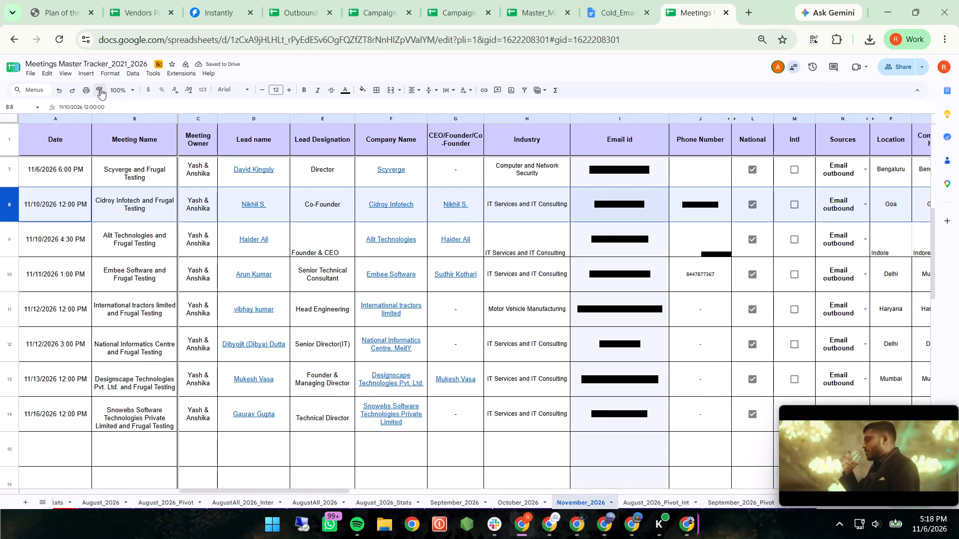
{"action": "left_click", "coordinate": [100, 89]}
{"action": "left_click", "coordinate": [8, 241]}
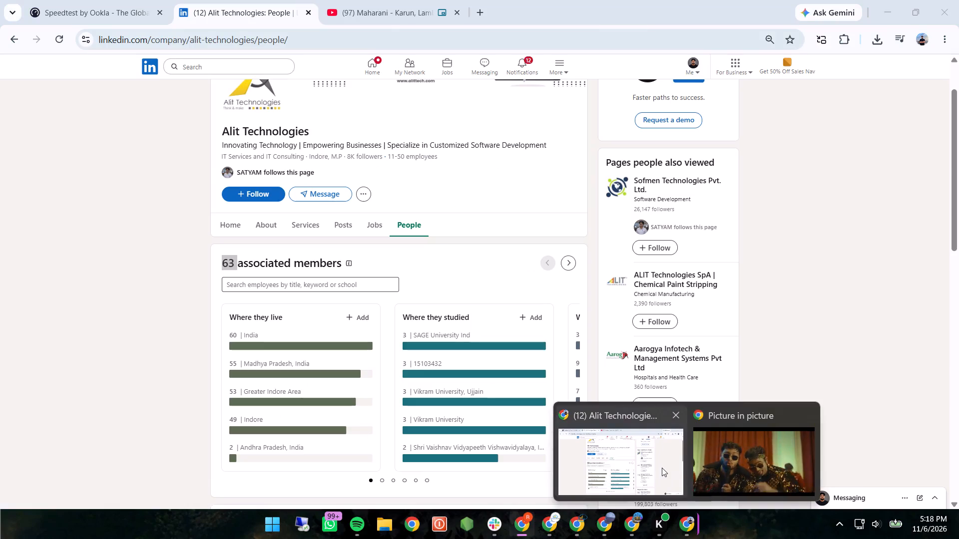
Switch to YouTube, pick "Seedhe Maut - Raat ki Rani" from the suggested videos and play it, skipping the ad.
{"action": "left_click", "coordinate": [659, 467]}
{"action": "left_click", "coordinate": [365, 8]}
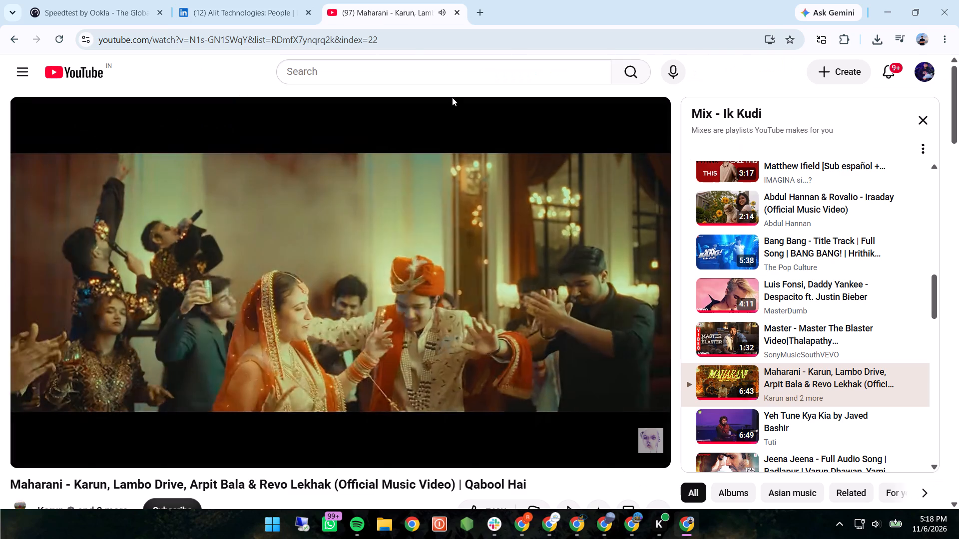
{"action": "scroll", "coordinate": [771, 278], "scroll_direction": "down", "scroll_amount": 2}
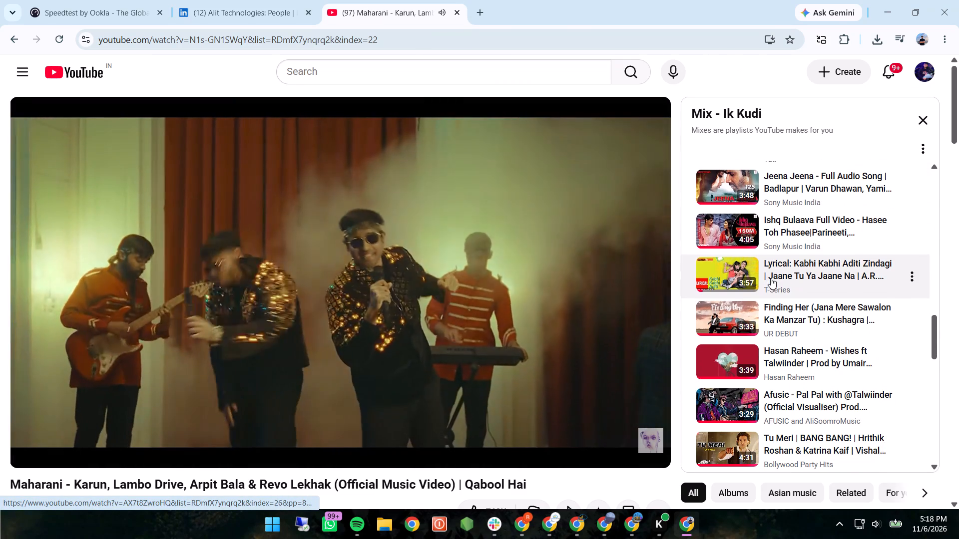
{"action": "scroll", "coordinate": [771, 278], "scroll_direction": "down", "scroll_amount": 2}
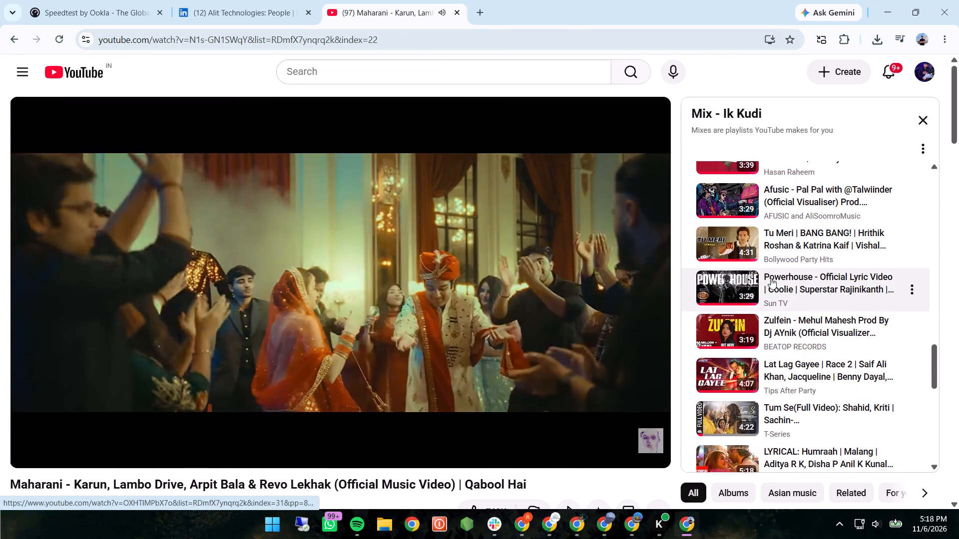
{"action": "scroll", "coordinate": [771, 278], "scroll_direction": "down", "scroll_amount": 2}
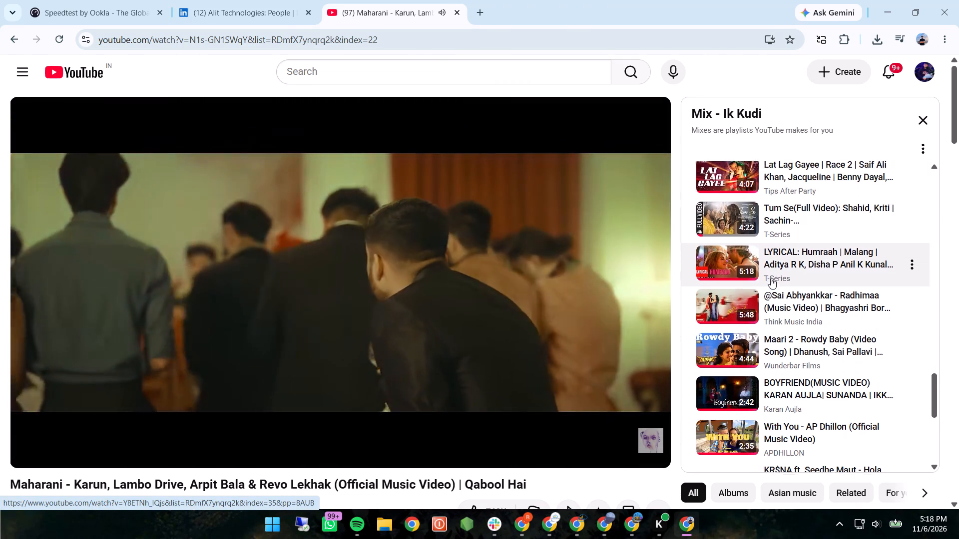
{"action": "scroll", "coordinate": [771, 278], "scroll_direction": "down", "scroll_amount": 1}
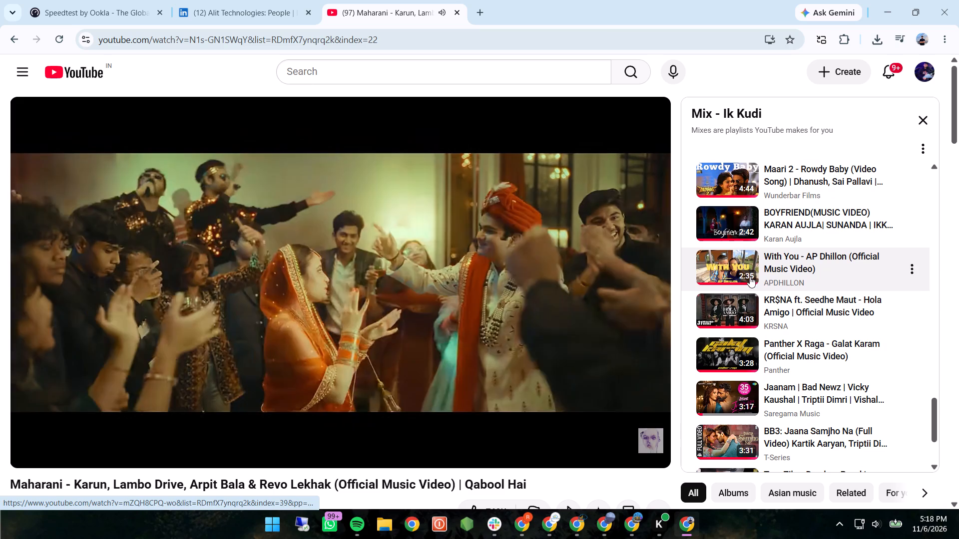
{"action": "scroll", "coordinate": [724, 335], "scroll_direction": "down", "scroll_amount": 2}
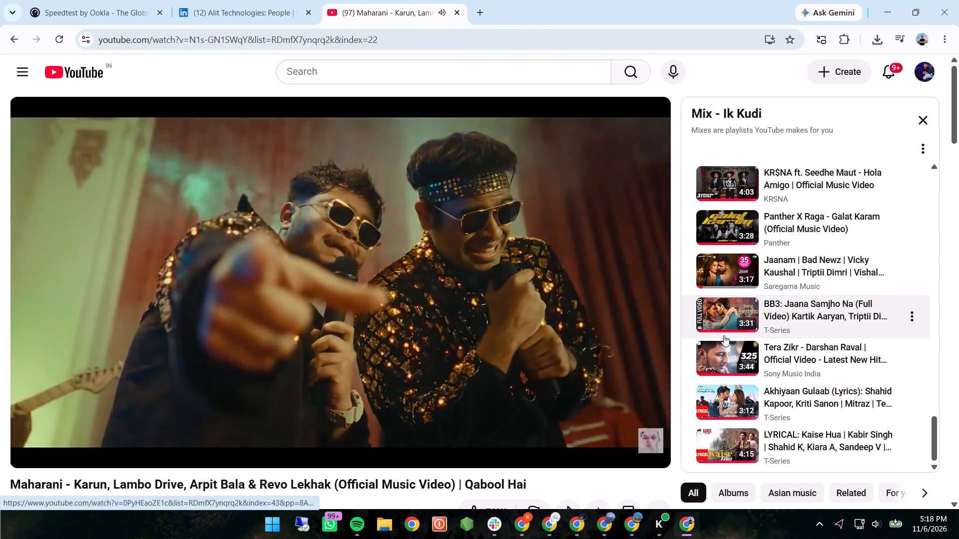
{"action": "scroll", "coordinate": [724, 335], "scroll_direction": "down", "scroll_amount": 1}
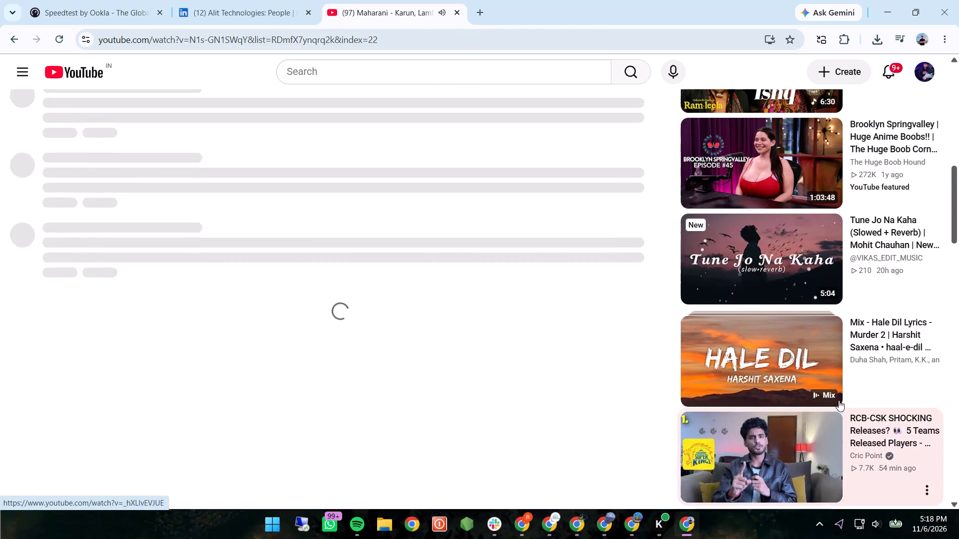
{"action": "scroll", "coordinate": [839, 400], "scroll_direction": "down", "scroll_amount": 1}
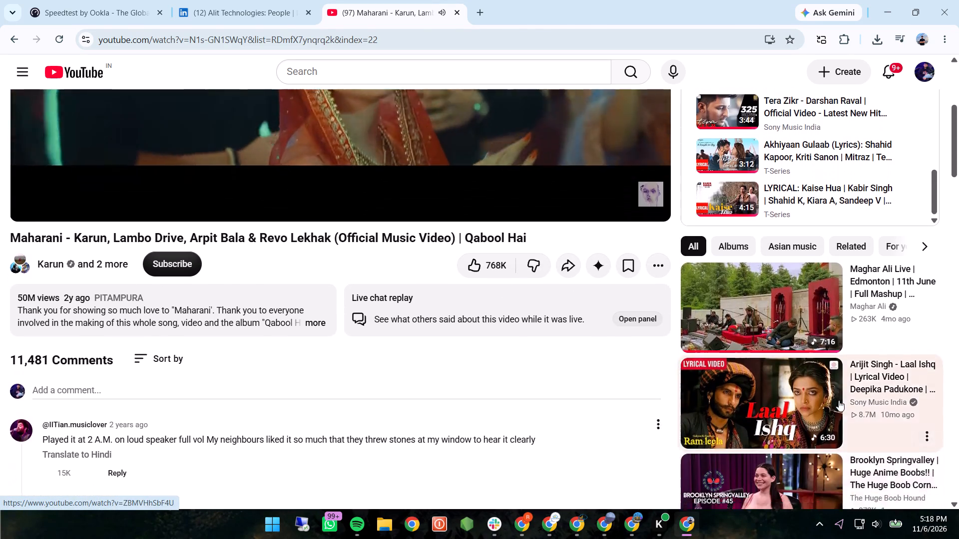
{"action": "scroll", "coordinate": [839, 400], "scroll_direction": "down", "scroll_amount": 2}
{"action": "scroll", "coordinate": [839, 400], "scroll_direction": "up", "scroll_amount": 1}
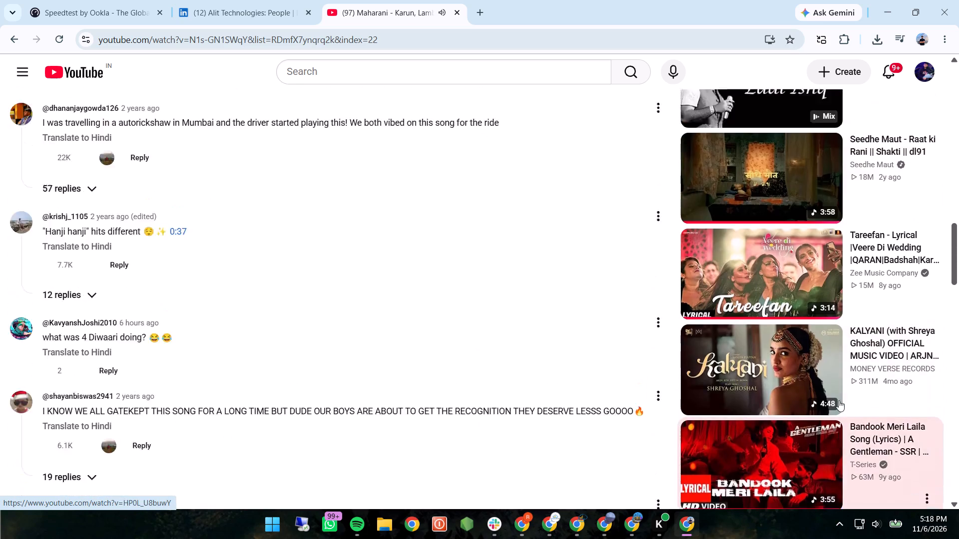
{"action": "scroll", "coordinate": [839, 400], "scroll_direction": "up", "scroll_amount": 1}
{"action": "left_click", "coordinate": [792, 362]}
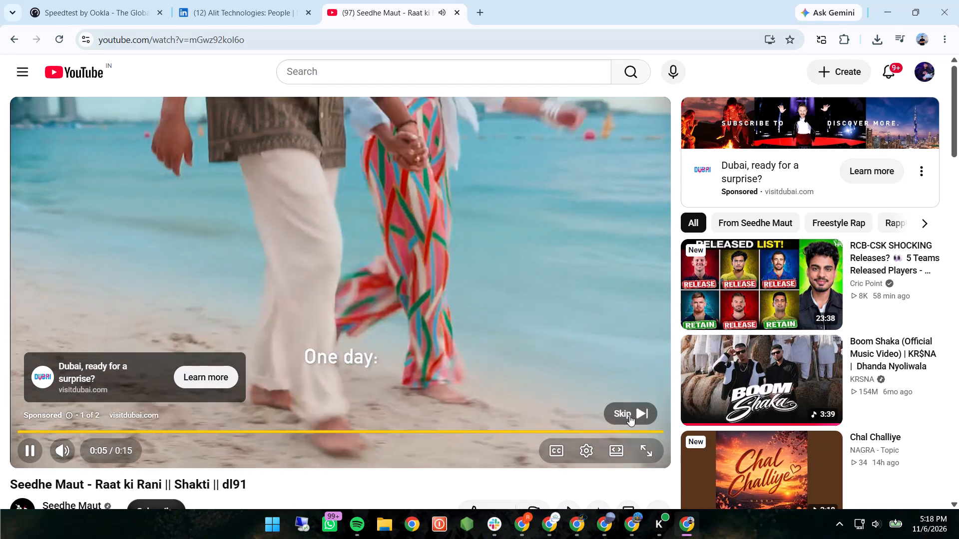
{"action": "left_click", "coordinate": [629, 415]}
Switch to the Instantly Unibox, search the campaigns for "Nur" and open the newest reply in the Substack_India_BNT_Nurture campaign.
{"action": "left_click", "coordinate": [211, 16]}
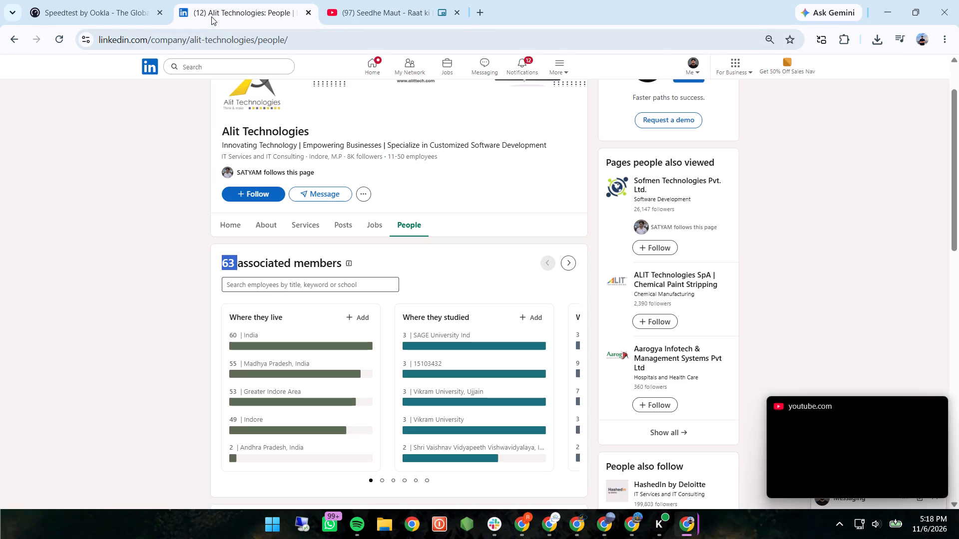
{"action": "left_click", "coordinate": [526, 525]}
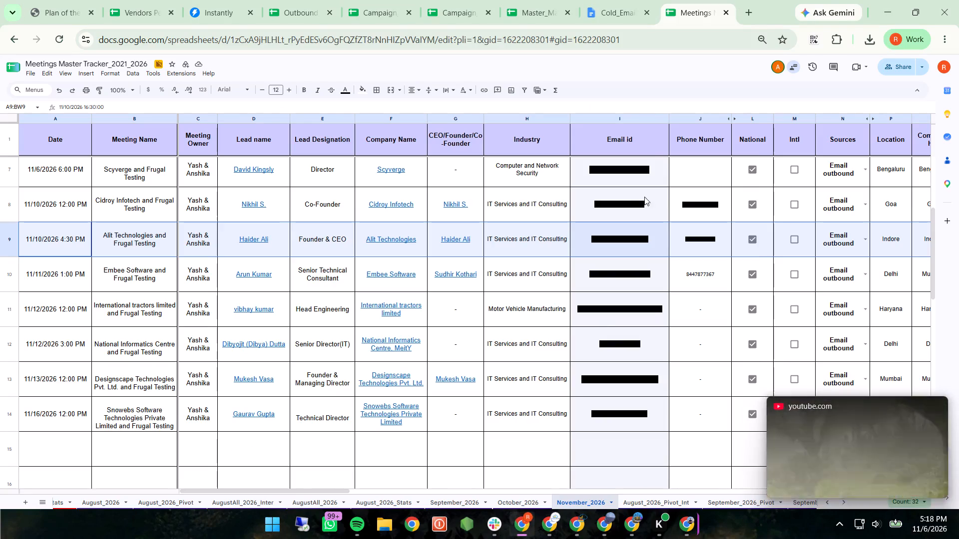
{"action": "left_click", "coordinate": [208, 0]}
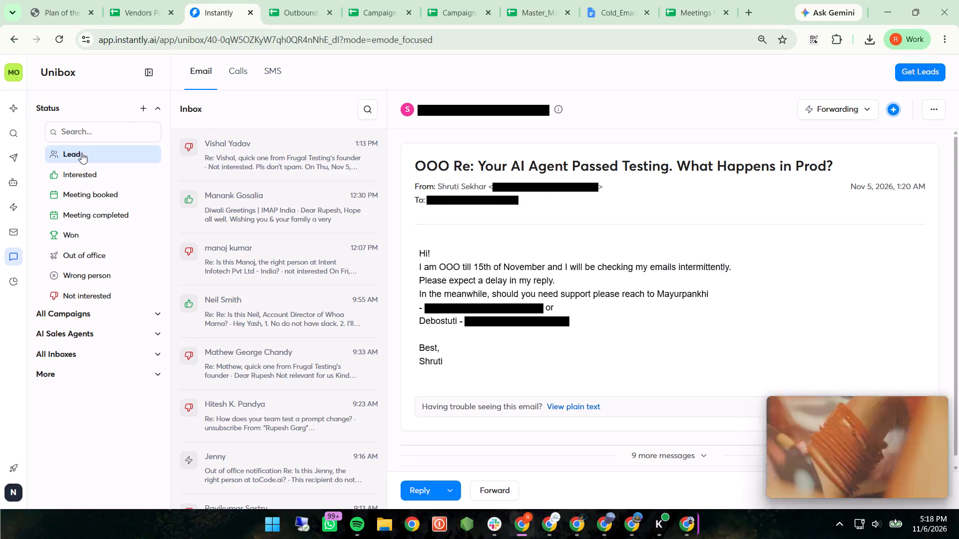
{"action": "left_click", "coordinate": [96, 315]}
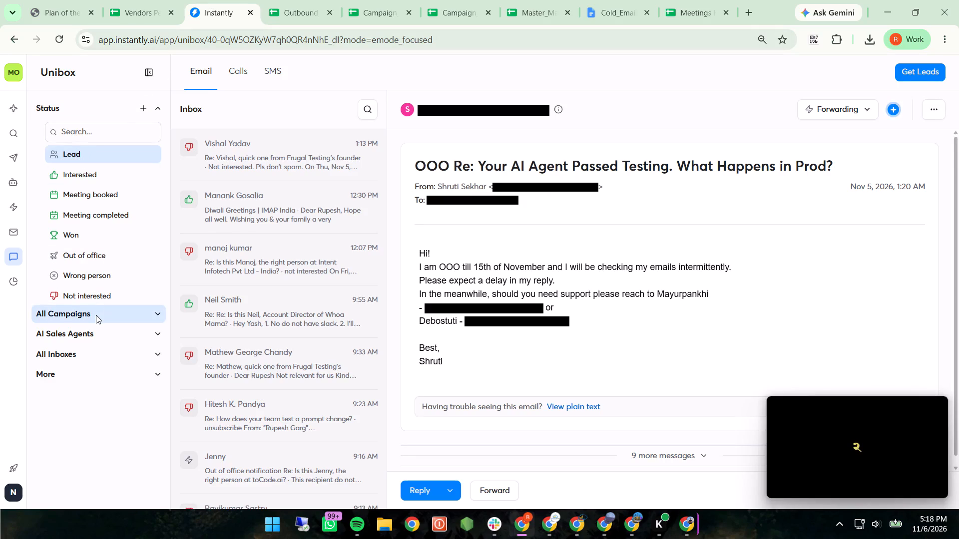
{"action": "left_click", "coordinate": [94, 336]}
{"action": "type", "text": "Nur"}
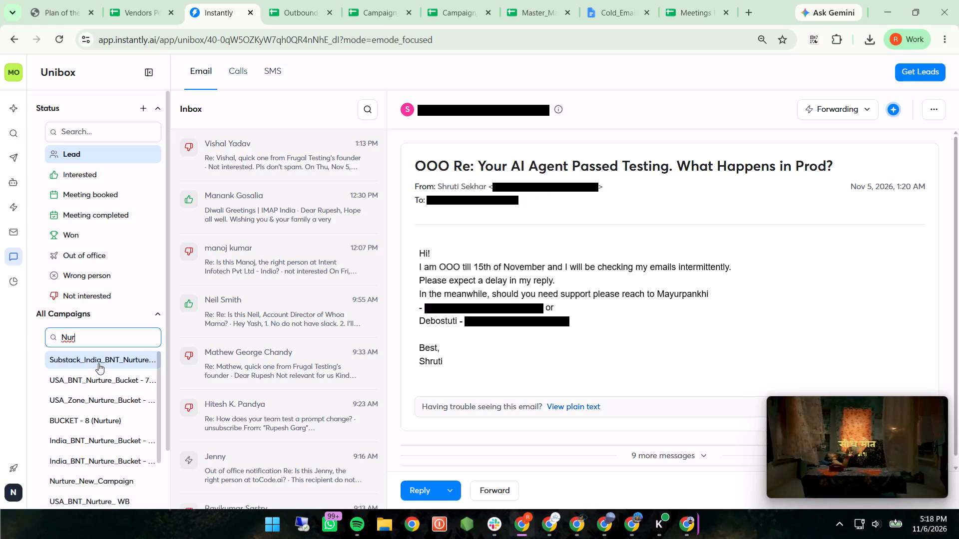
{"action": "left_click", "coordinate": [98, 363]}
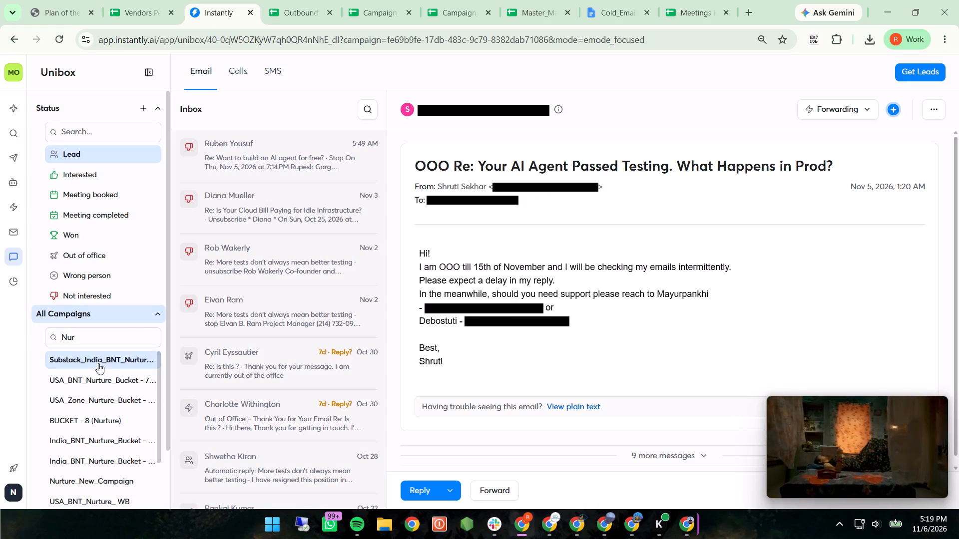
{"action": "left_click", "coordinate": [240, 159]}
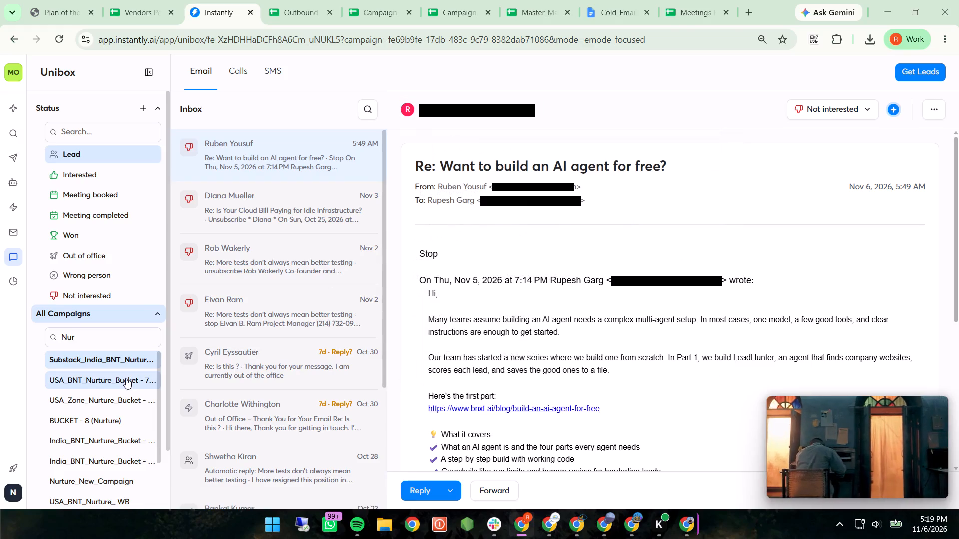
Check the latest replies in the USA_BNT_Nurture_ WB, India_BNT_Nurture_Part-1-WB and India_BNT_Nurture_Part-2-WB campaigns.
{"action": "scroll", "coordinate": [126, 378], "scroll_direction": "down", "scroll_amount": 1}
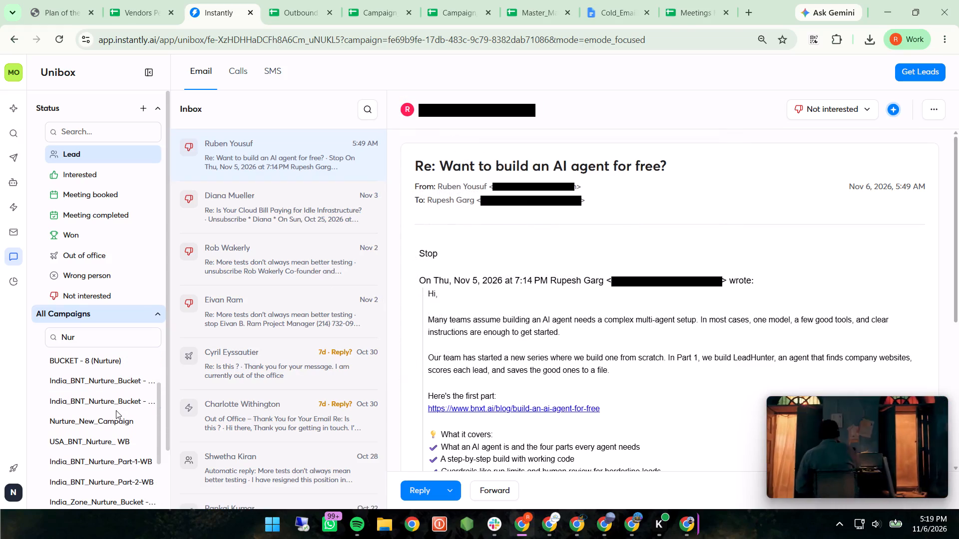
{"action": "left_click", "coordinate": [109, 447]}
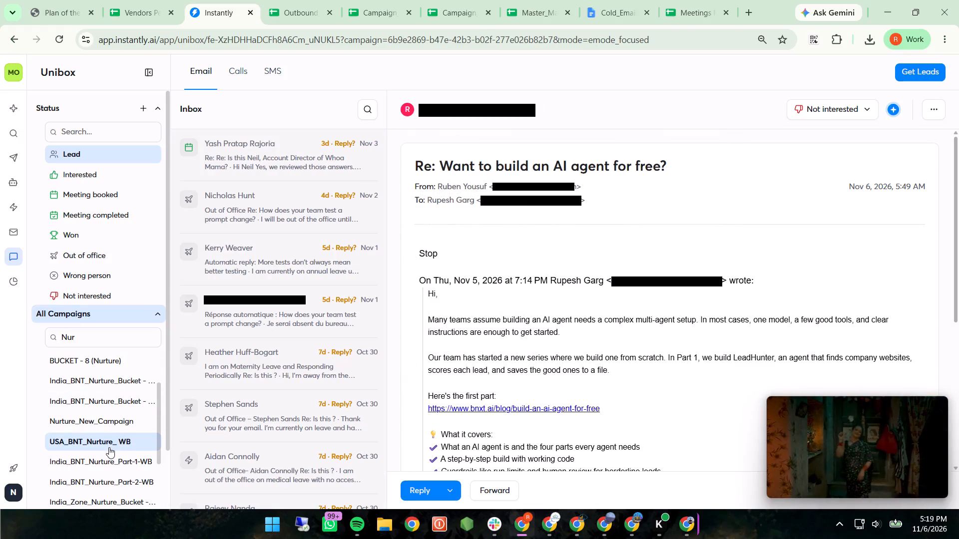
{"action": "left_click", "coordinate": [106, 460]}
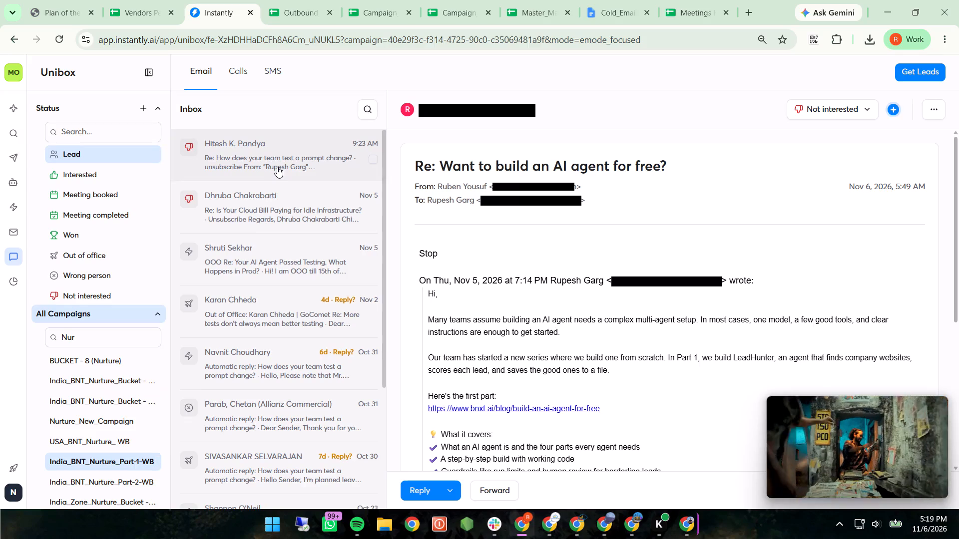
{"action": "left_click", "coordinate": [277, 167]}
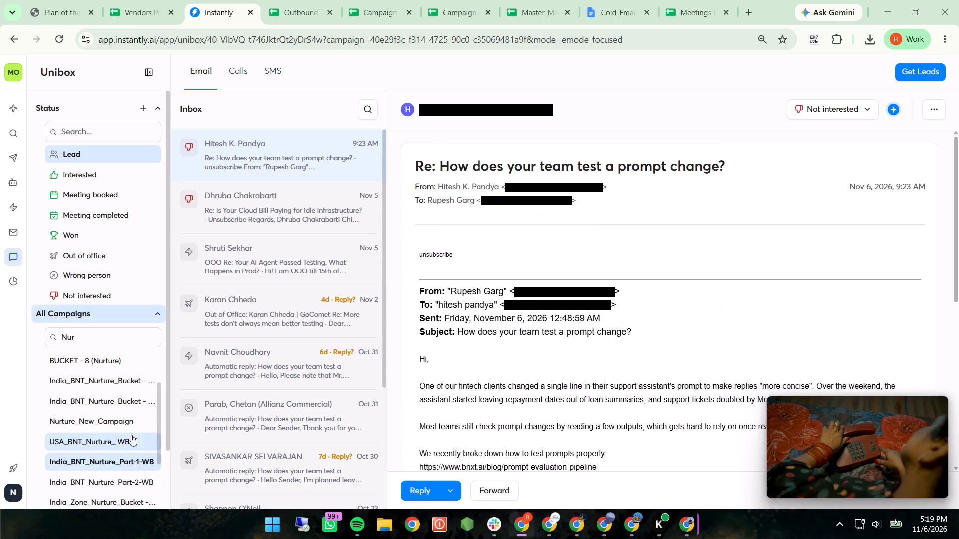
{"action": "left_click", "coordinate": [96, 483]}
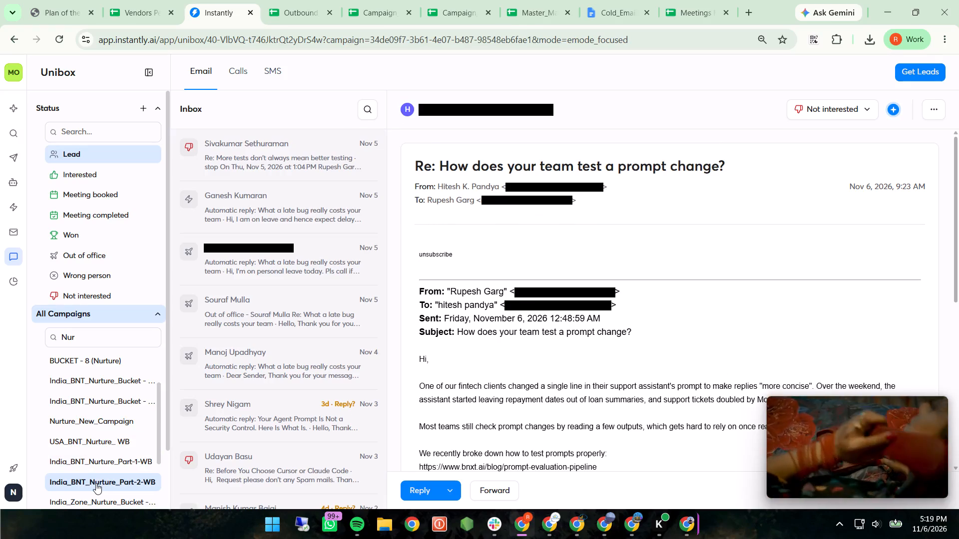
{"action": "left_click", "coordinate": [86, 454]}
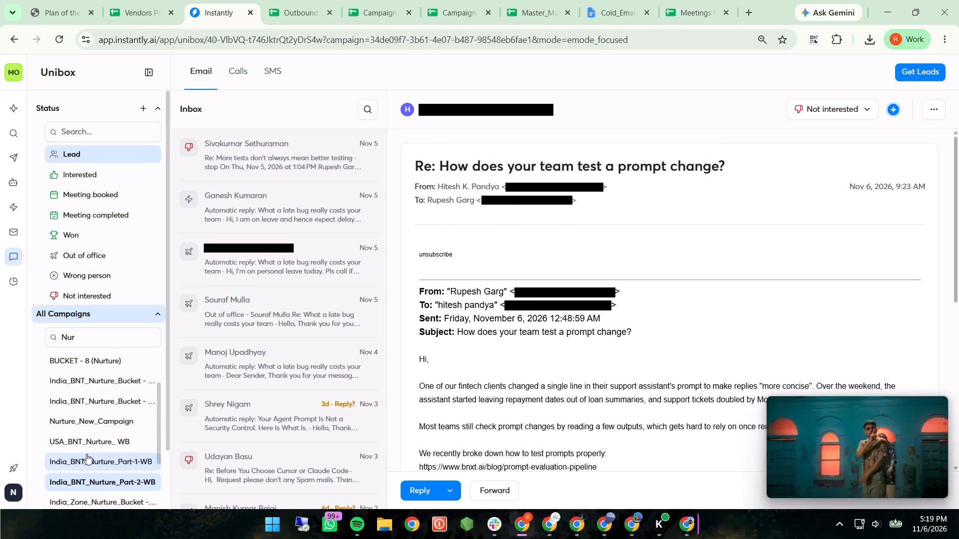
{"action": "left_click", "coordinate": [274, 161]}
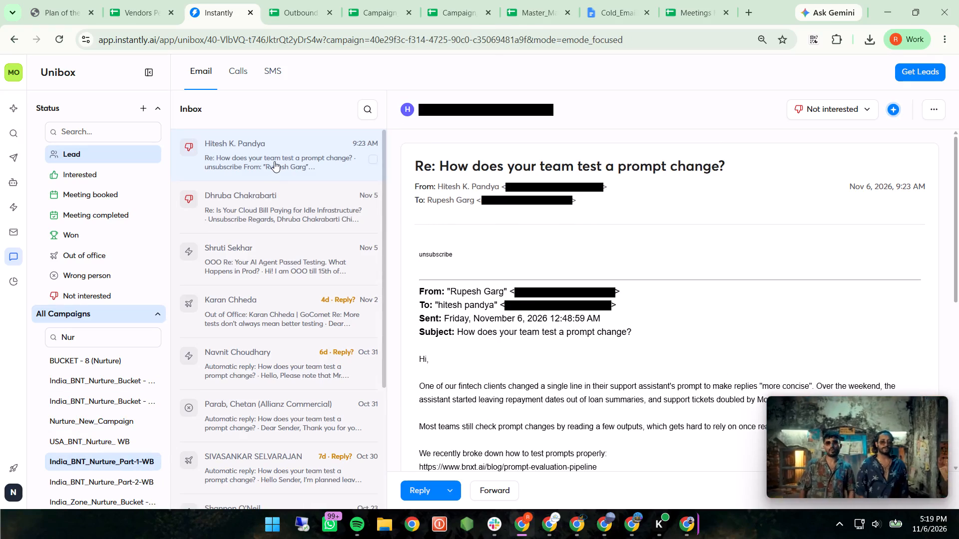
{"action": "left_click", "coordinate": [104, 441]}
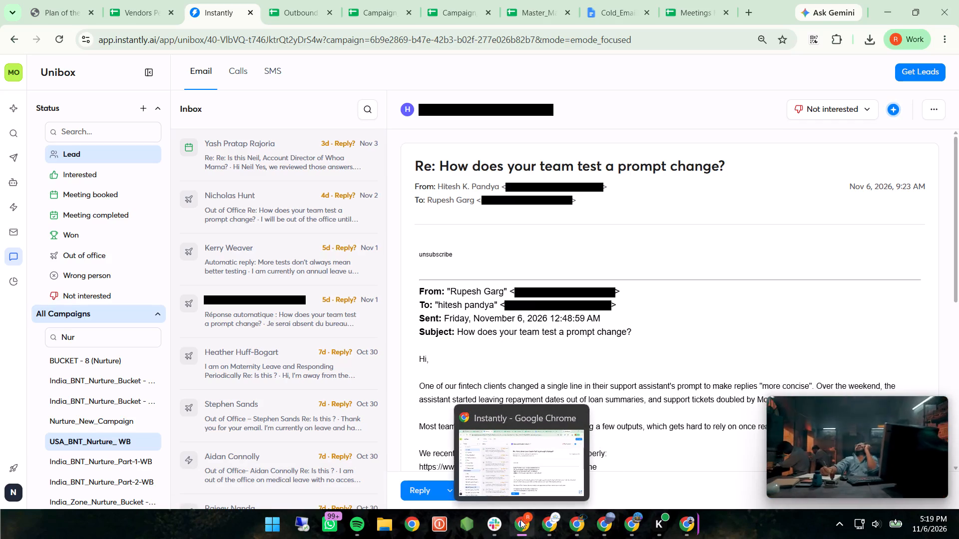
In the Outbound_Mailbox_Master_Tracker's Instantly(Nurture) sheet, copy the whole Nov 5, 2026 row into the first empty row below it.
{"action": "left_click", "coordinate": [291, 11]}
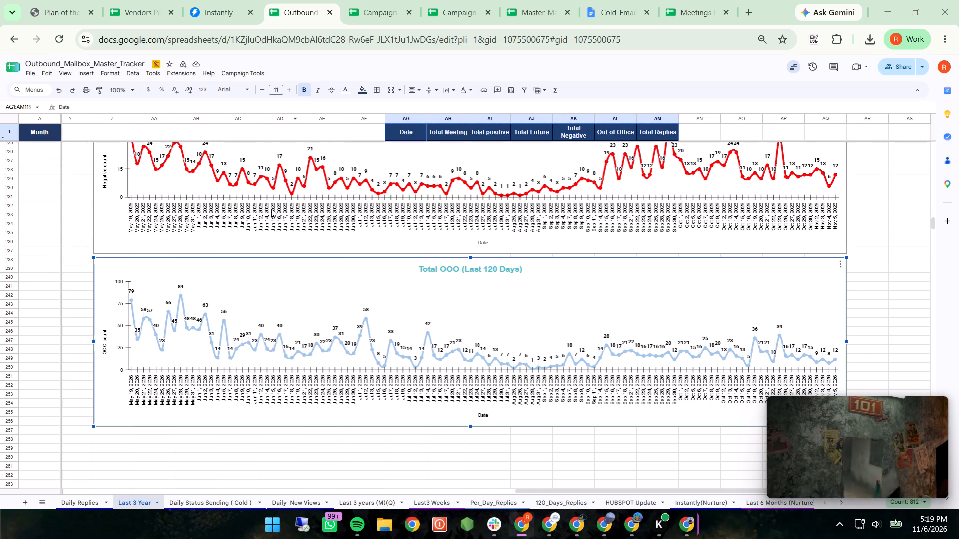
{"action": "scroll", "coordinate": [236, 499], "scroll_direction": "left", "scroll_amount": 2}
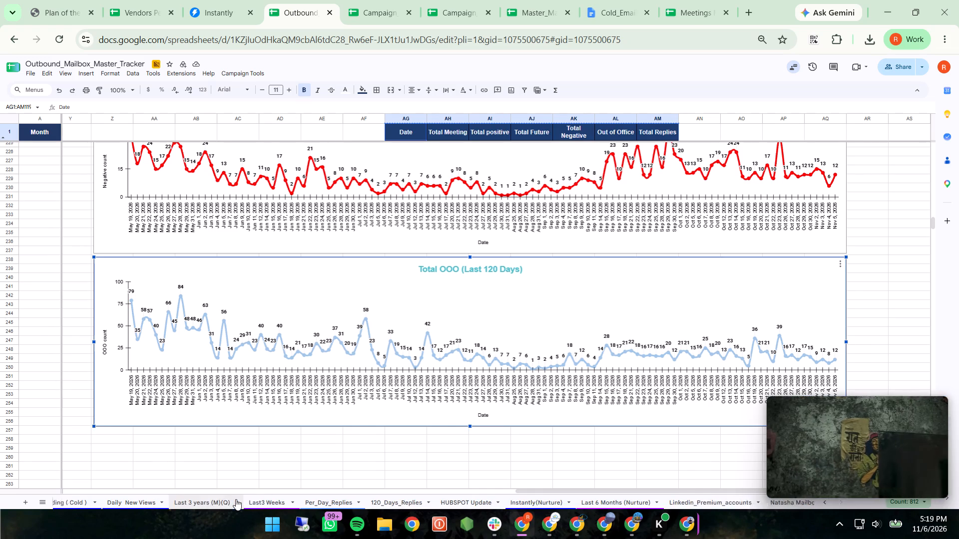
{"action": "scroll", "coordinate": [236, 499], "scroll_direction": "left", "scroll_amount": 2}
{"action": "left_click", "coordinate": [499, 501]}
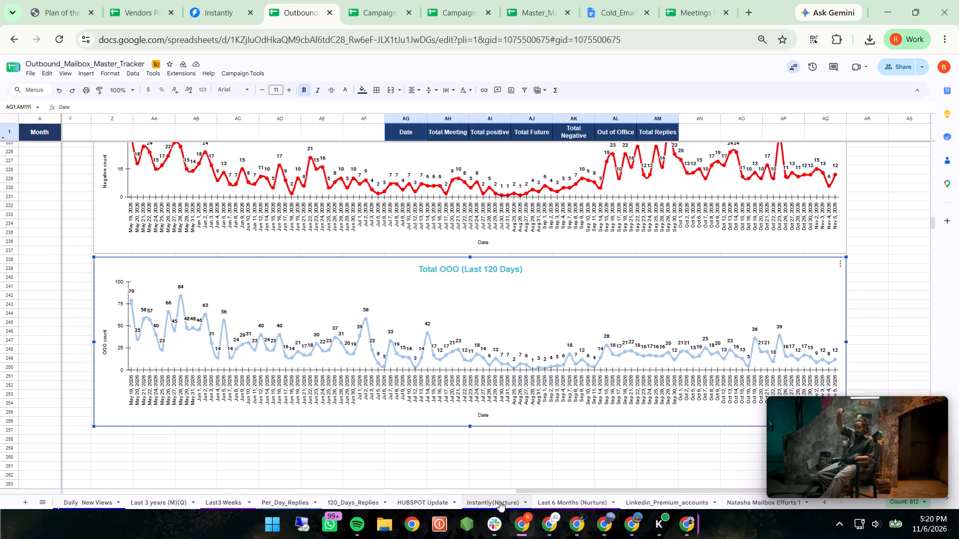
{"action": "scroll", "coordinate": [405, 428], "scroll_direction": "up", "scroll_amount": 1}
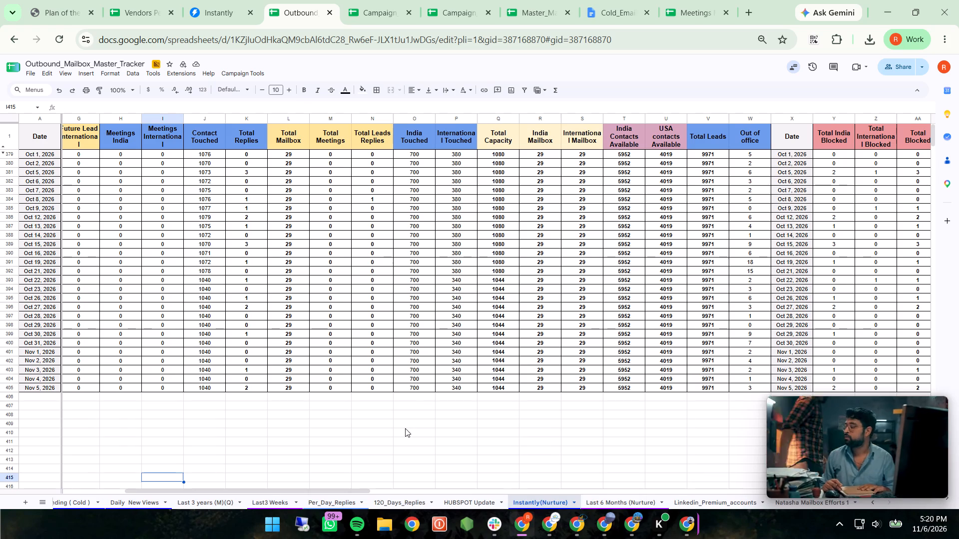
{"action": "scroll", "coordinate": [405, 428], "scroll_direction": "up", "scroll_amount": 1}
{"action": "left_click", "coordinate": [10, 387]}
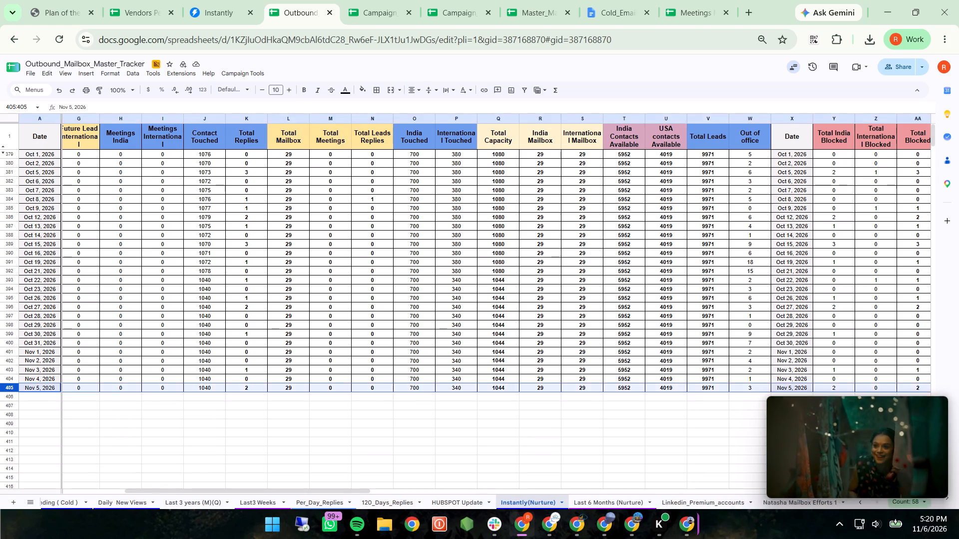
{"action": "scroll", "coordinate": [10, 387], "scroll_direction": "left", "scroll_amount": 16}
{"action": "scroll", "coordinate": [10, 387], "scroll_direction": "left", "scroll_amount": 8}
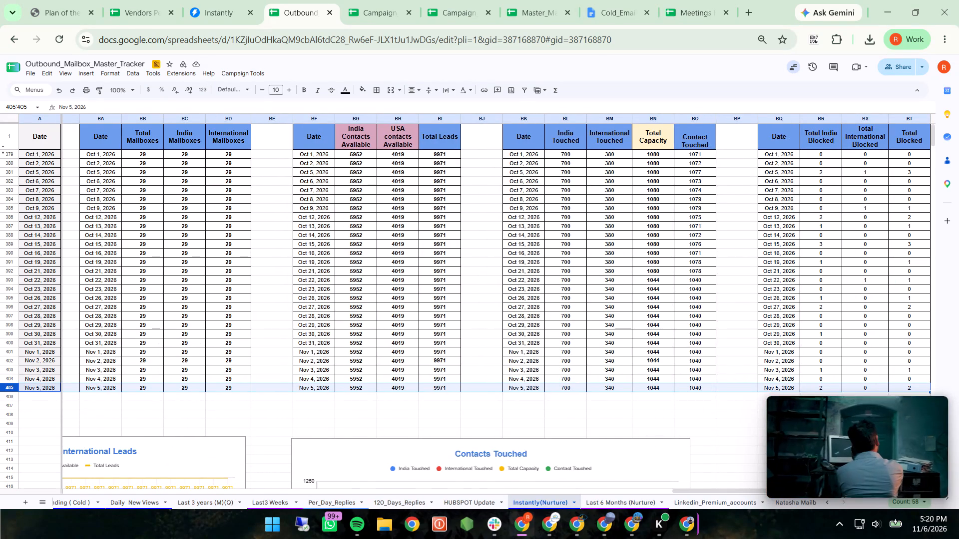
{"action": "scroll", "coordinate": [10, 387], "scroll_direction": "left", "scroll_amount": 1}
{"action": "scroll", "coordinate": [10, 387], "scroll_direction": "right", "scroll_amount": 14}
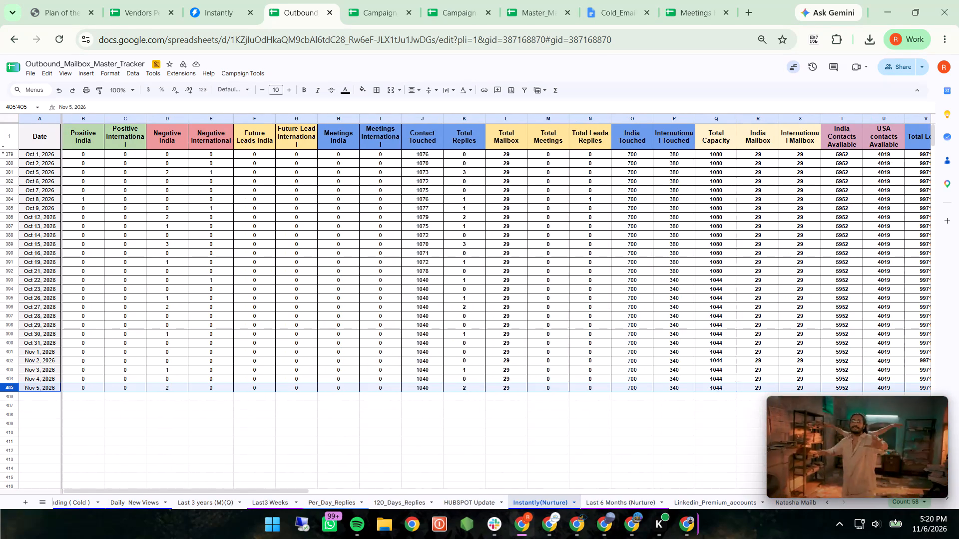
{"action": "key", "text": "ctrl+c"}
{"action": "key", "text": "Down"}
{"action": "key", "text": "ctrl+v"}
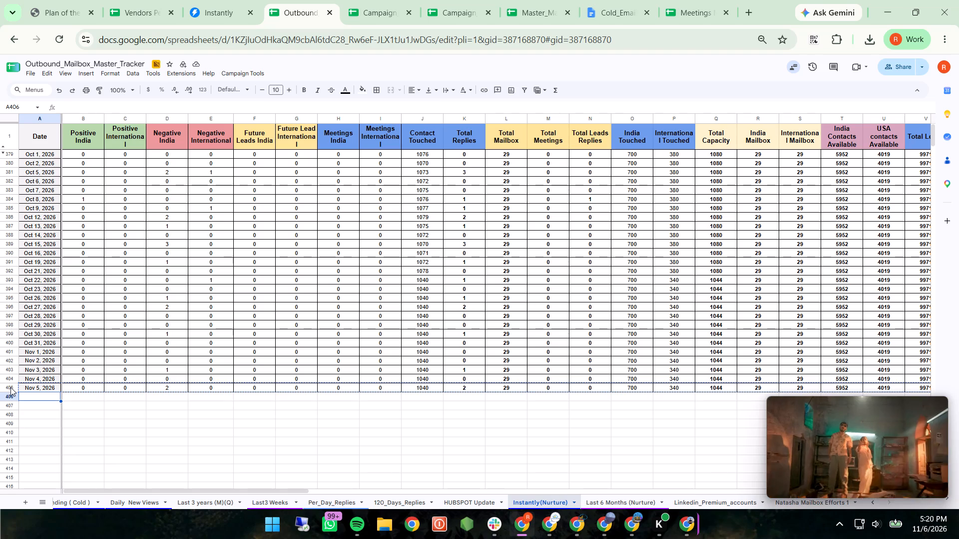
Set the date in column A of the newly pasted row to Nov 6, 2026.
{"action": "double_click", "coordinate": [35, 398]}
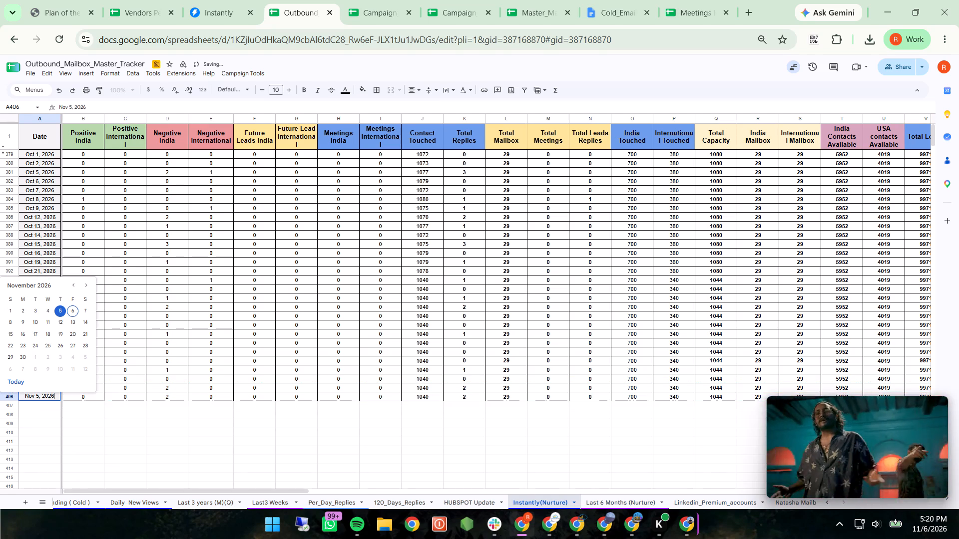
{"action": "left_click", "coordinate": [71, 312]}
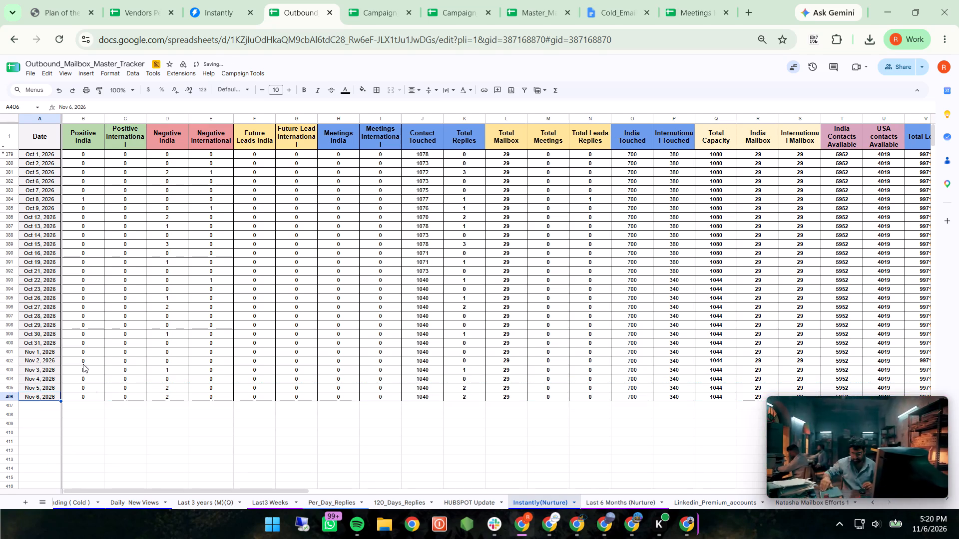
Review the Nov 6, 2026 row's cells from Positive India through Total Leads Replies.
{"action": "left_click", "coordinate": [80, 395]}
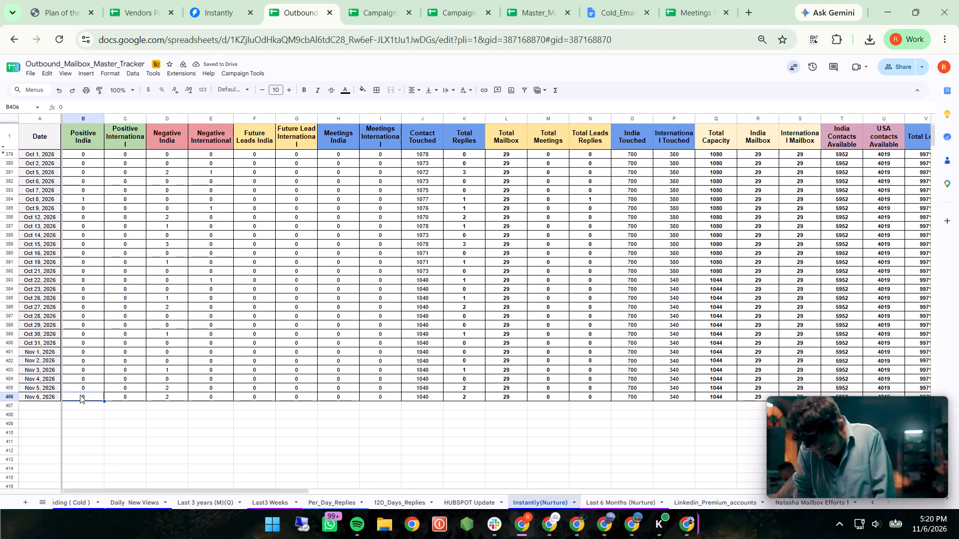
{"action": "key", "text": "Right"}
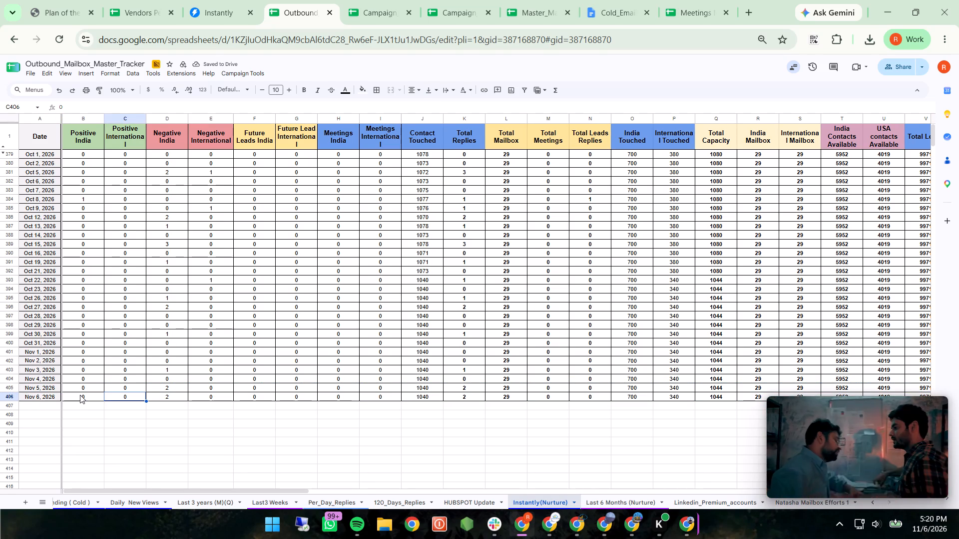
{"action": "key", "text": "Right"}
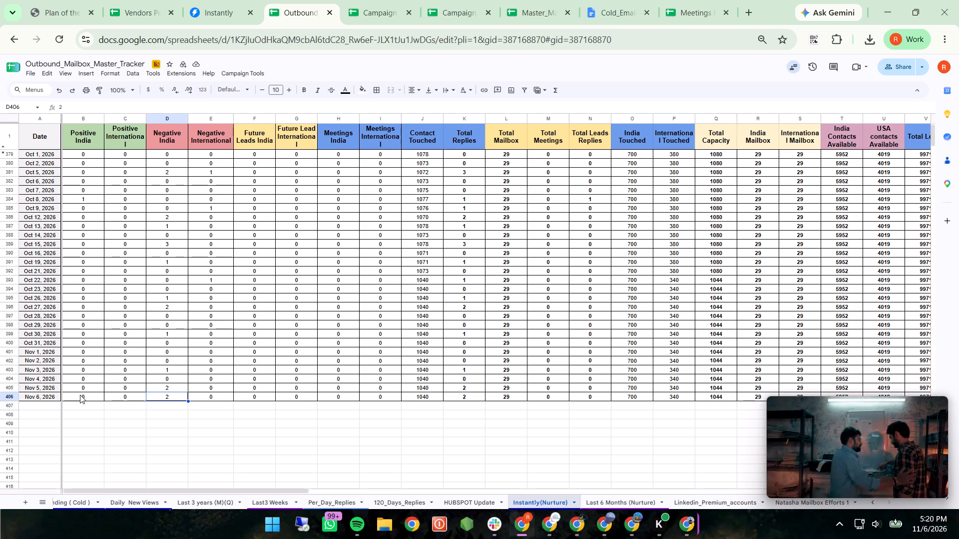
{"action": "key", "text": "Right"}
{"action": "key", "text": "Right"}
{"action": "key", "text": "Right"}
{"action": "key", "text": "Right"}
{"action": "key", "text": "Right"}
{"action": "key", "text": "Right"}
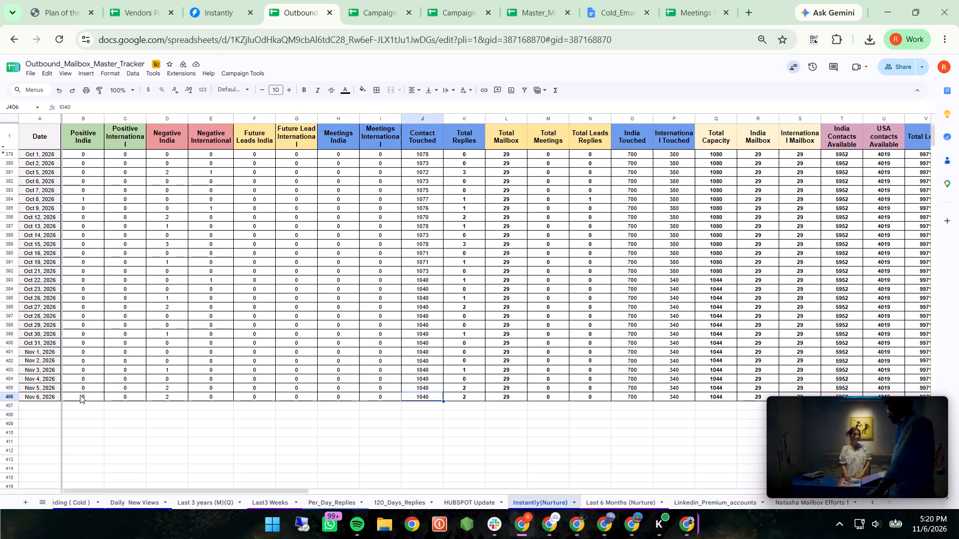
{"action": "key", "text": "Right"}
{"action": "key", "text": "Right"}
{"action": "key", "text": "Right"}
{"action": "key", "text": "Right"}
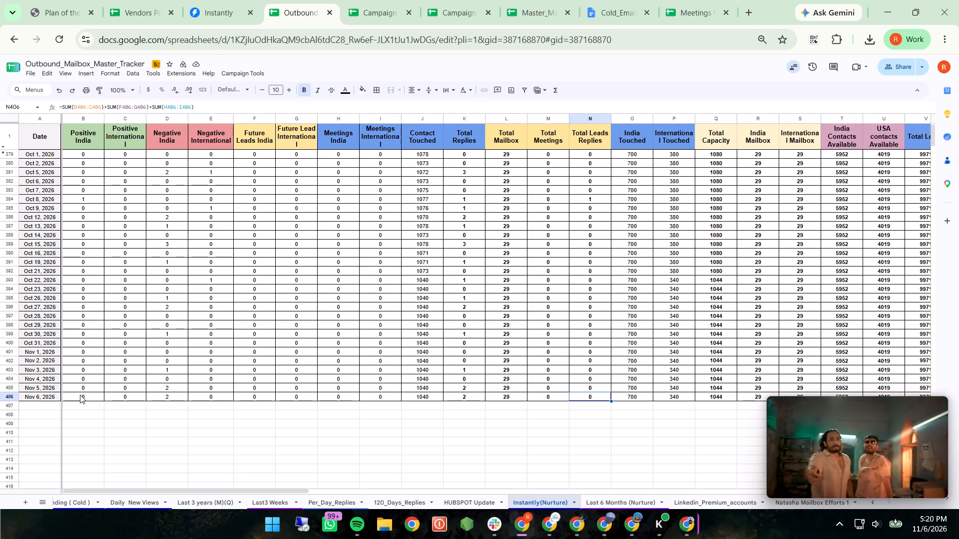
Set the Out of office count in the Nov 6, 2026 row to 0.
{"action": "scroll", "coordinate": [80, 395], "scroll_direction": "left", "scroll_amount": 8}
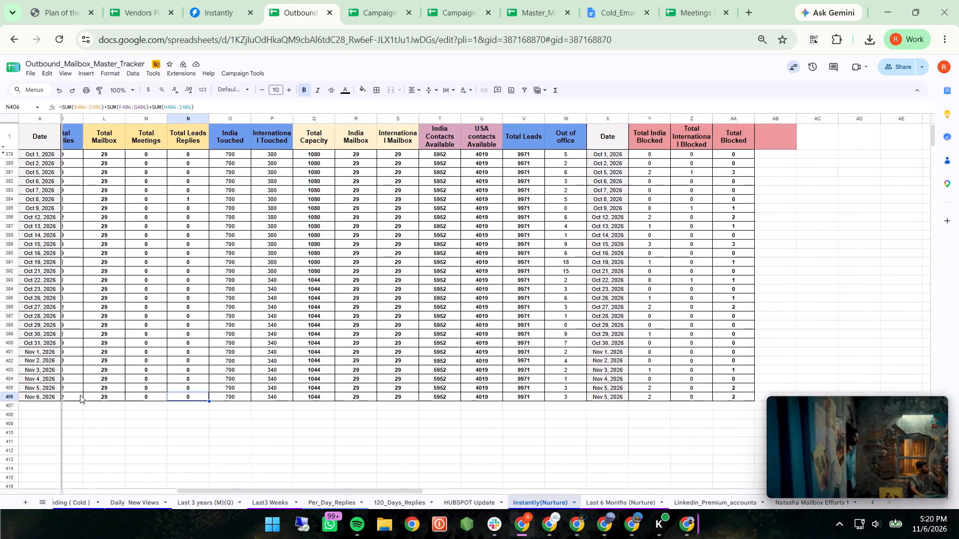
{"action": "scroll", "coordinate": [80, 395], "scroll_direction": "left", "scroll_amount": 3}
{"action": "left_click", "coordinate": [304, 396]}
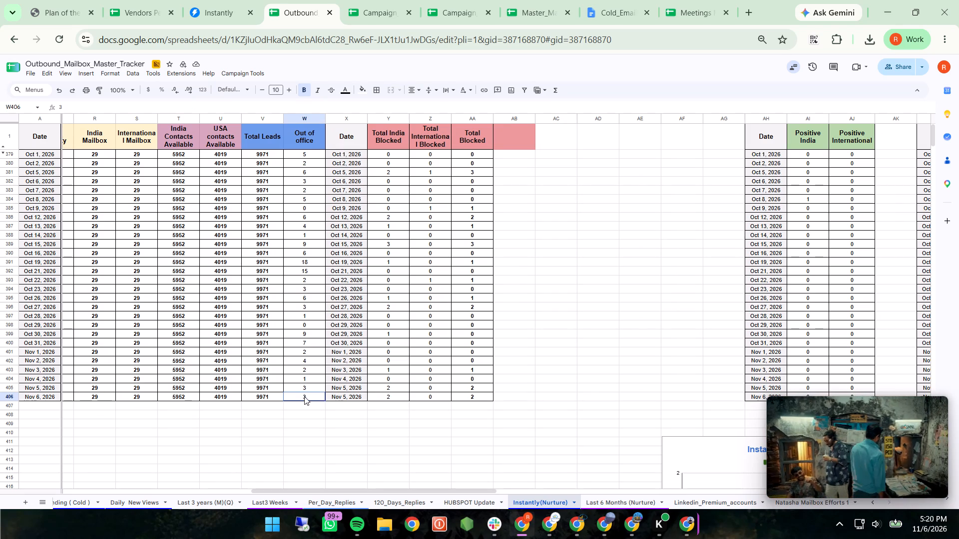
{"action": "key", "text": "0"}
{"action": "key", "text": "Right"}
Examine the per-category date tables and the Instantly Nurture charts below them, including the Negative by Date chart.
{"action": "scroll", "coordinate": [304, 396], "scroll_direction": "left", "scroll_amount": 1}
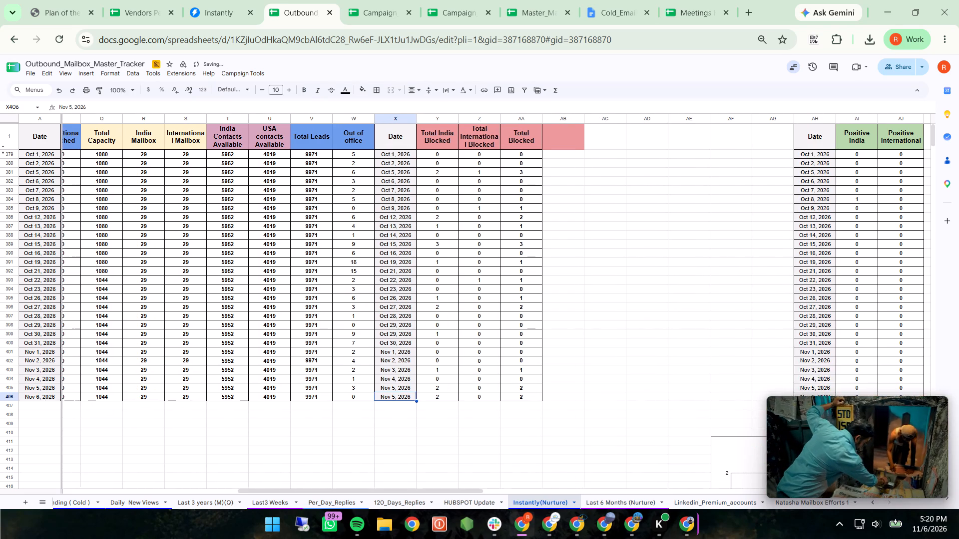
{"action": "scroll", "coordinate": [304, 396], "scroll_direction": "left", "scroll_amount": 2}
{"action": "scroll", "coordinate": [304, 396], "scroll_direction": "down", "scroll_amount": 1}
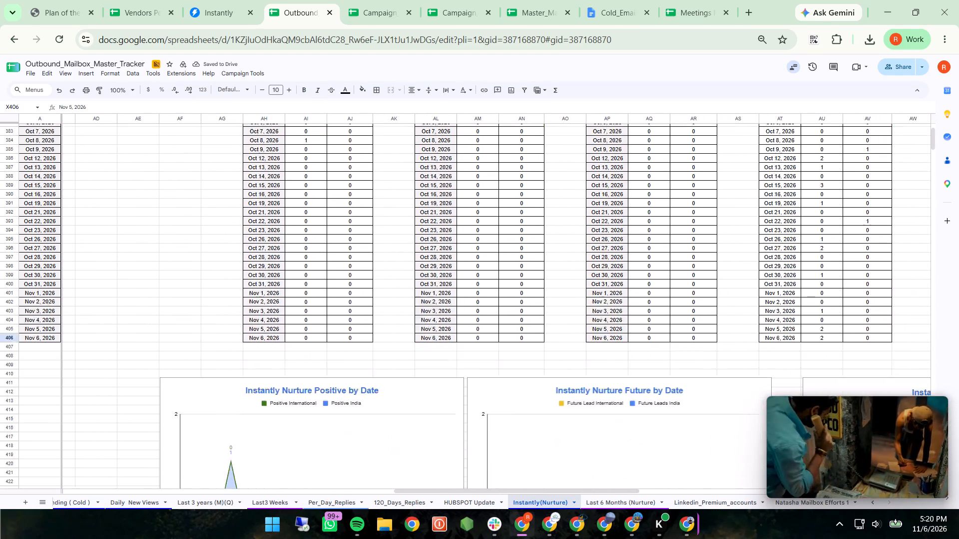
{"action": "scroll", "coordinate": [304, 396], "scroll_direction": "down", "scroll_amount": 1}
{"action": "scroll", "coordinate": [304, 396], "scroll_direction": "left", "scroll_amount": 2}
{"action": "scroll", "coordinate": [304, 396], "scroll_direction": "down", "scroll_amount": 2}
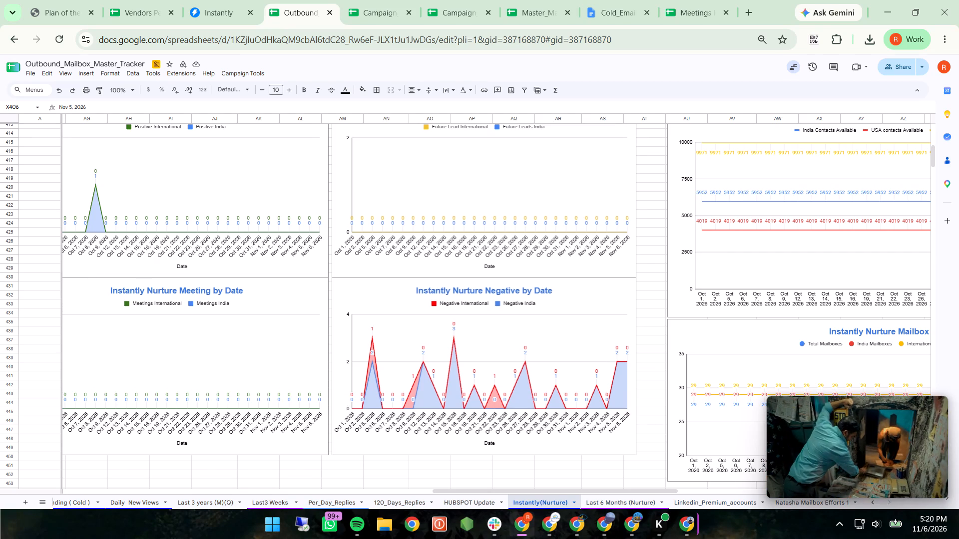
Examine the Instantly Nurture leads, mailbox, Contacts Touched and Blocked Data charts beside the reply charts.
{"action": "scroll", "coordinate": [304, 396], "scroll_direction": "left", "scroll_amount": 1}
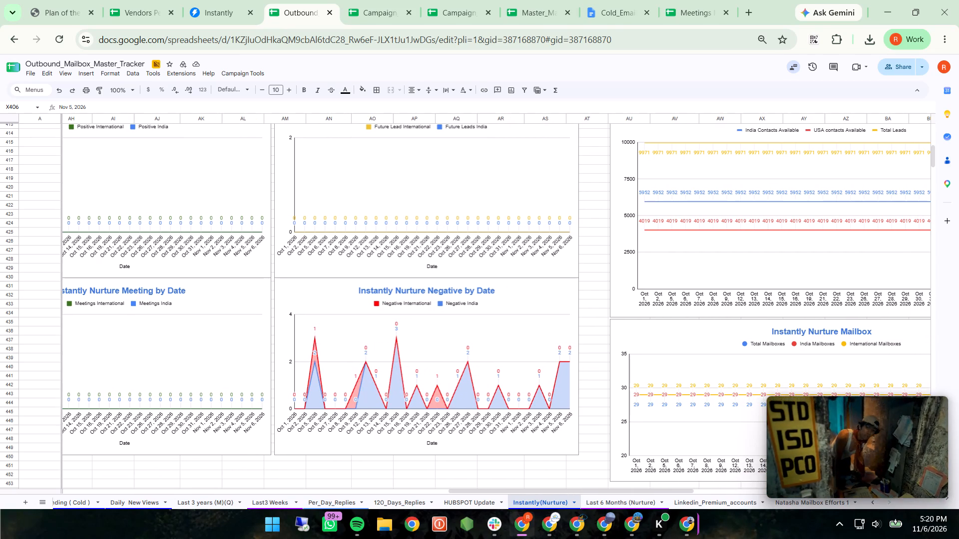
{"action": "scroll", "coordinate": [304, 396], "scroll_direction": "left", "scroll_amount": 6}
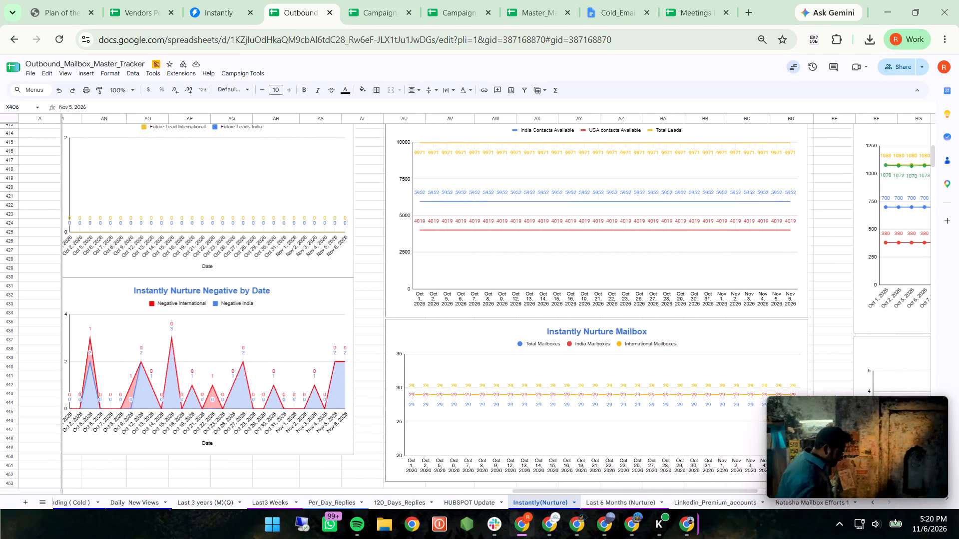
{"action": "scroll", "coordinate": [304, 396], "scroll_direction": "left", "scroll_amount": 3}
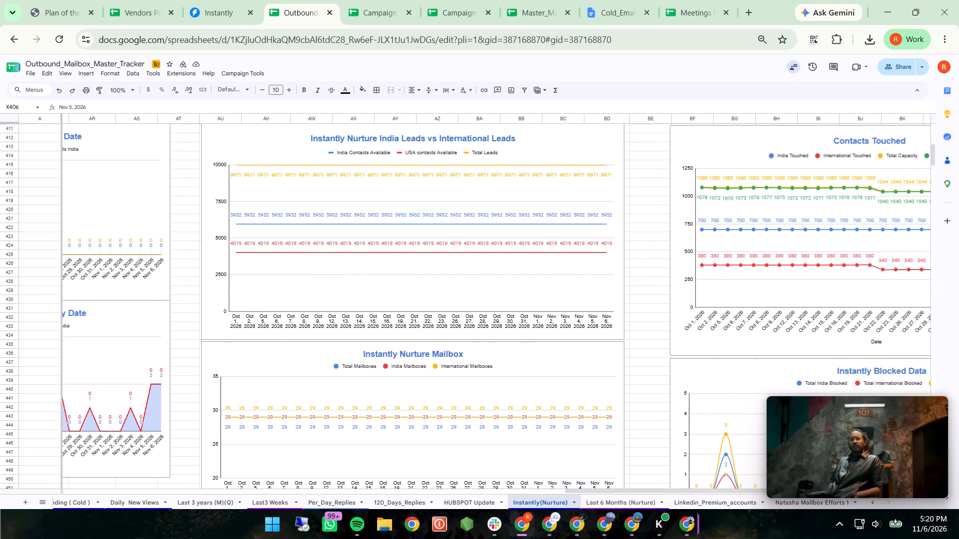
{"action": "scroll", "coordinate": [304, 396], "scroll_direction": "down", "scroll_amount": 1}
{"action": "scroll", "coordinate": [304, 396], "scroll_direction": "left", "scroll_amount": 4}
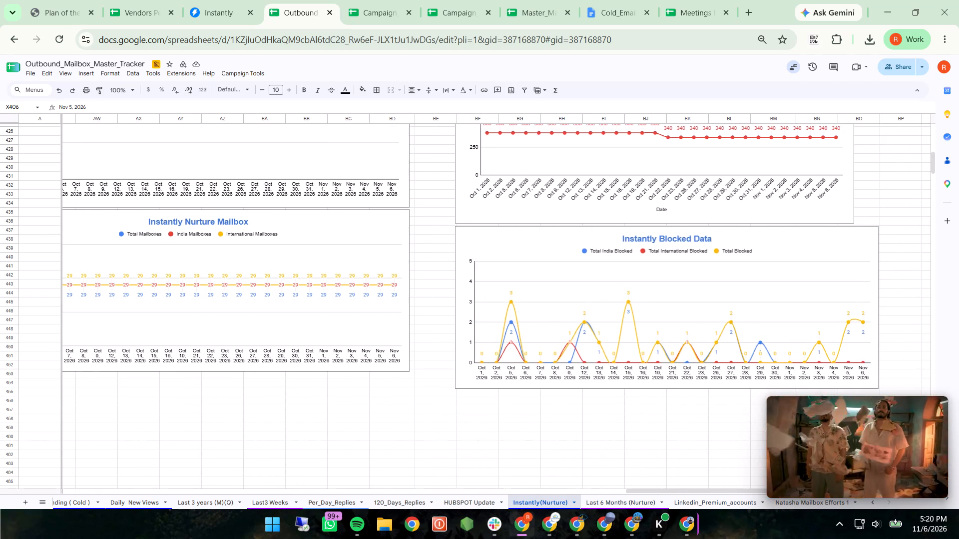
{"action": "scroll", "coordinate": [304, 396], "scroll_direction": "up", "scroll_amount": 1}
{"action": "scroll", "coordinate": [304, 396], "scroll_direction": "right", "scroll_amount": 5}
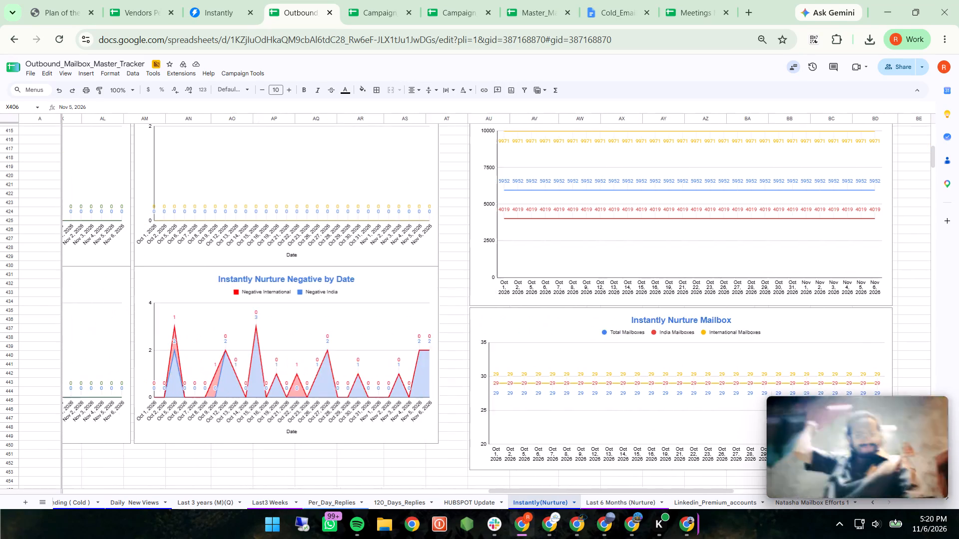
{"action": "scroll", "coordinate": [304, 396], "scroll_direction": "right", "scroll_amount": 2}
{"action": "scroll", "coordinate": [304, 396], "scroll_direction": "up", "scroll_amount": 1}
Move the Instantly Nurture Future by Date chart flush against the Positive by Date chart, with their top edges aligned.
{"action": "scroll", "coordinate": [304, 396], "scroll_direction": "down", "scroll_amount": 1}
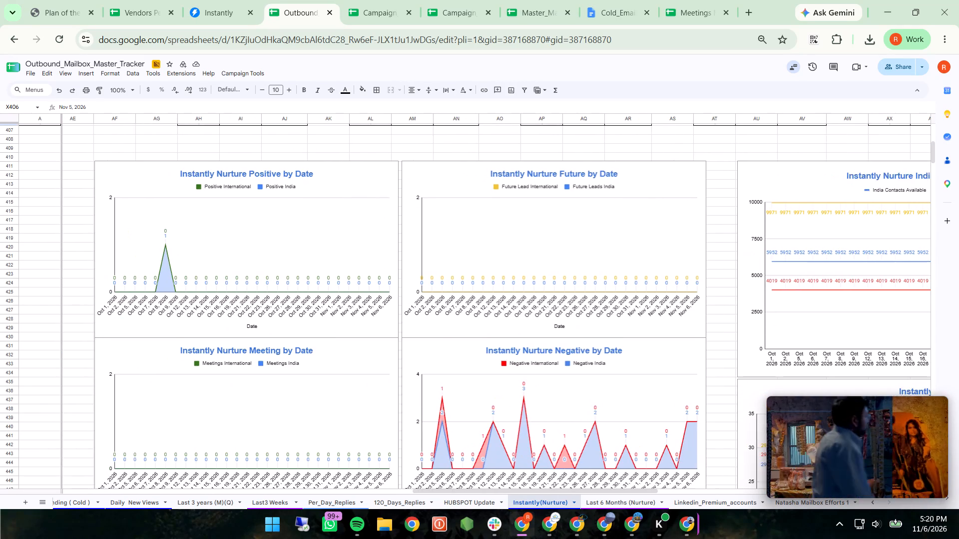
{"action": "scroll", "coordinate": [304, 396], "scroll_direction": "down", "scroll_amount": 1}
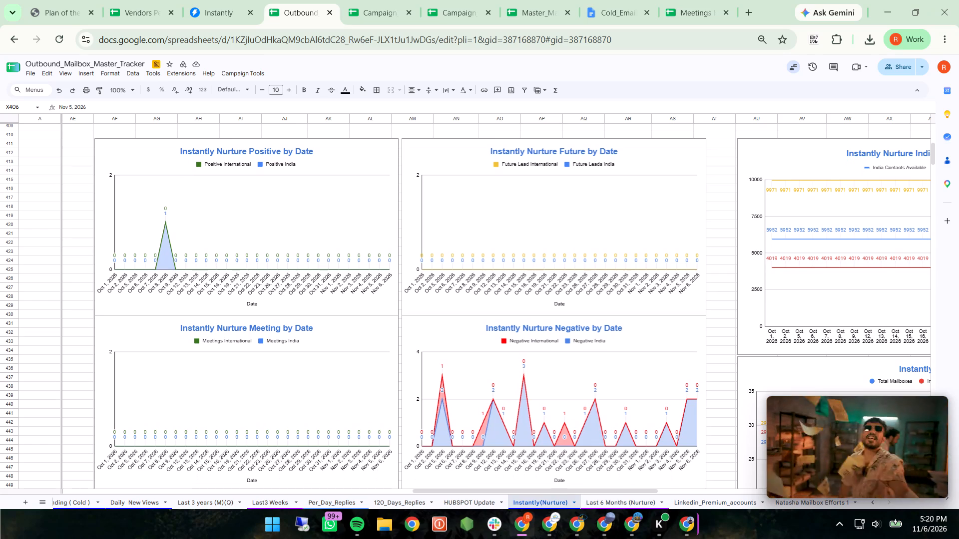
{"action": "scroll", "coordinate": [304, 396], "scroll_direction": "down", "scroll_amount": 1}
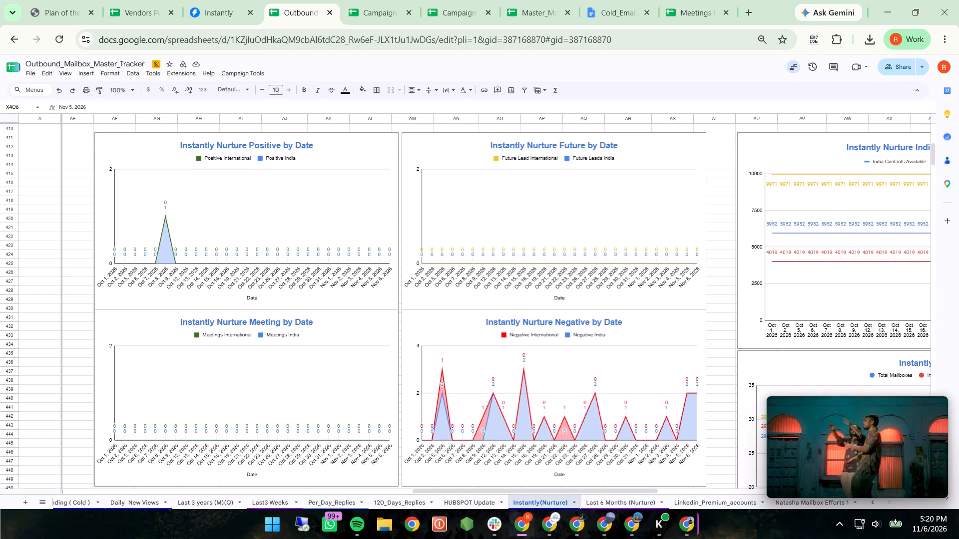
{"action": "scroll", "coordinate": [304, 396], "scroll_direction": "down", "scroll_amount": 1}
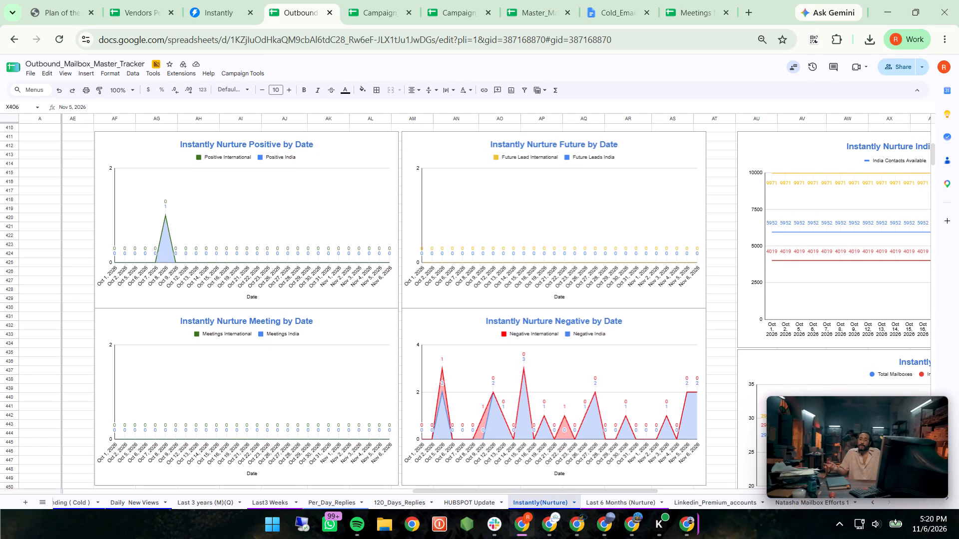
{"action": "left_click", "coordinate": [499, 184]}
{"action": "left_click", "coordinate": [499, 184]}
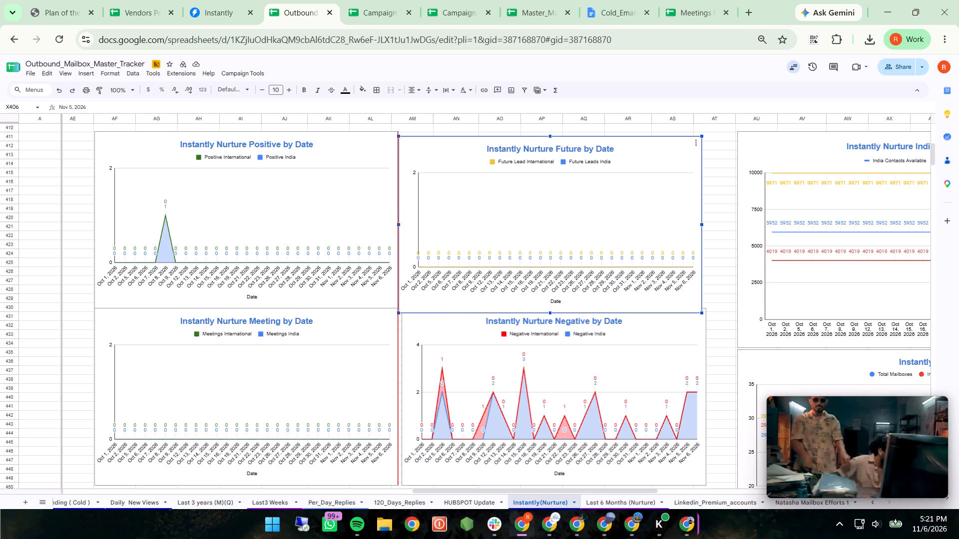
Move the Instantly Nurture Negative by Date chart flush against the Meeting by Date chart, aligned under the Future by Date chart.
{"action": "left_click", "coordinate": [523, 347]}
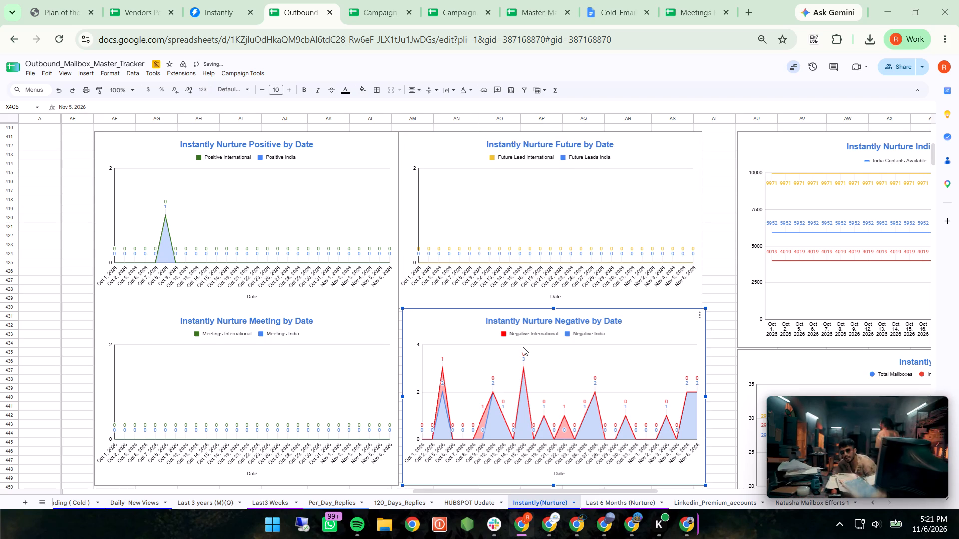
{"action": "left_click", "coordinate": [523, 347]}
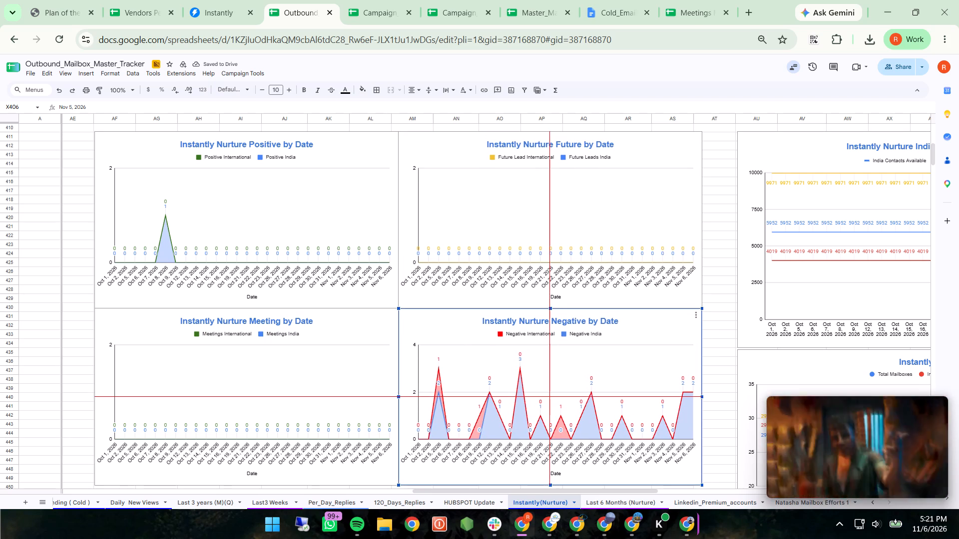
{"action": "left_click", "coordinate": [720, 312]}
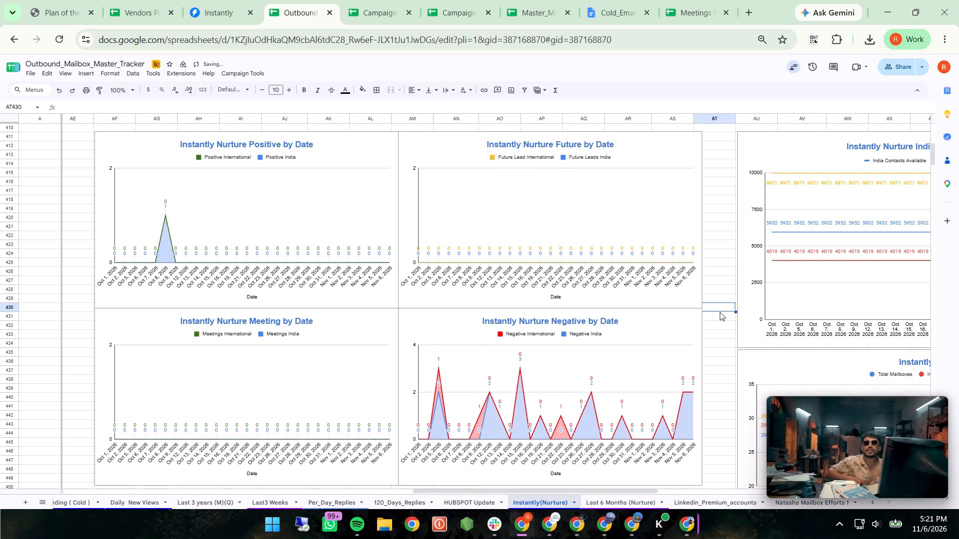
Move the Instantly Nurture Mailbox chart up flush against the bottom edge of the India Leads vs International Leads chart.
{"action": "scroll", "coordinate": [720, 312], "scroll_direction": "left", "scroll_amount": 7}
{"action": "scroll", "coordinate": [720, 312], "scroll_direction": "down", "scroll_amount": 1}
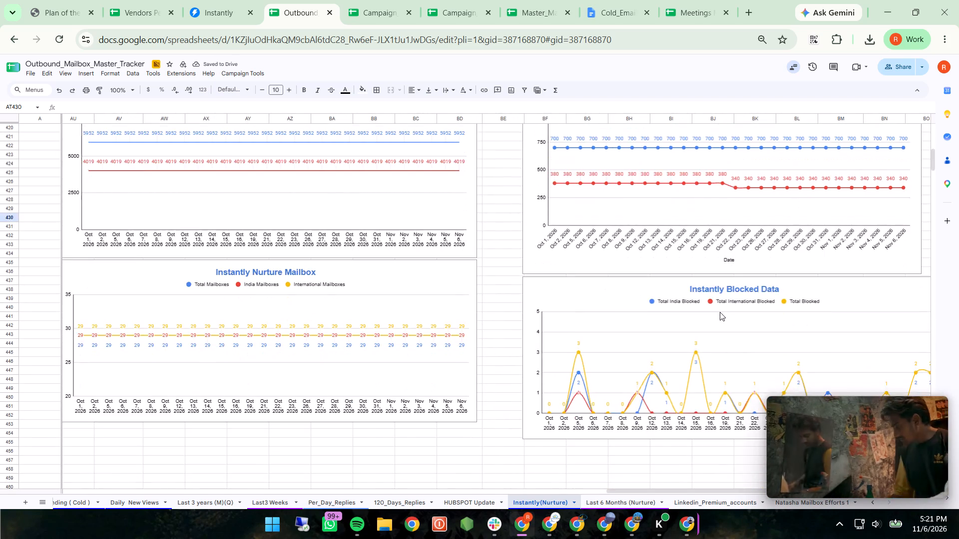
{"action": "scroll", "coordinate": [720, 312], "scroll_direction": "down", "scroll_amount": 1}
{"action": "left_click", "coordinate": [470, 337]}
{"action": "left_click", "coordinate": [470, 337]}
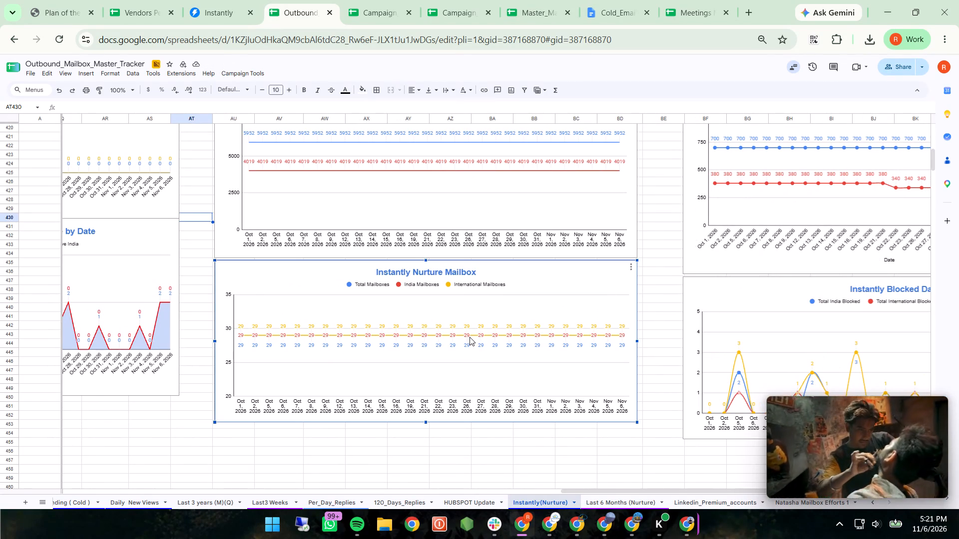
{"action": "scroll", "coordinate": [470, 334], "scroll_direction": "up", "scroll_amount": 2}
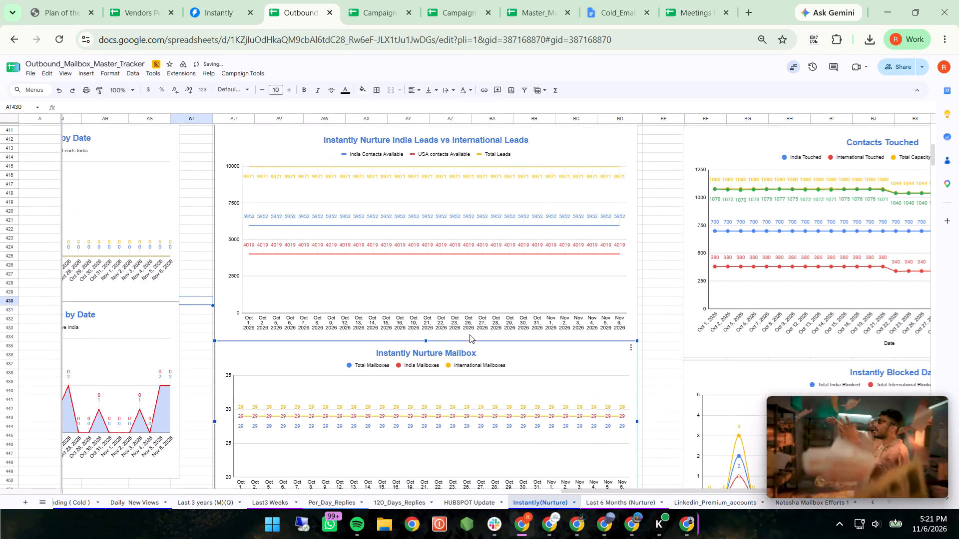
{"action": "left_click", "coordinate": [652, 279]}
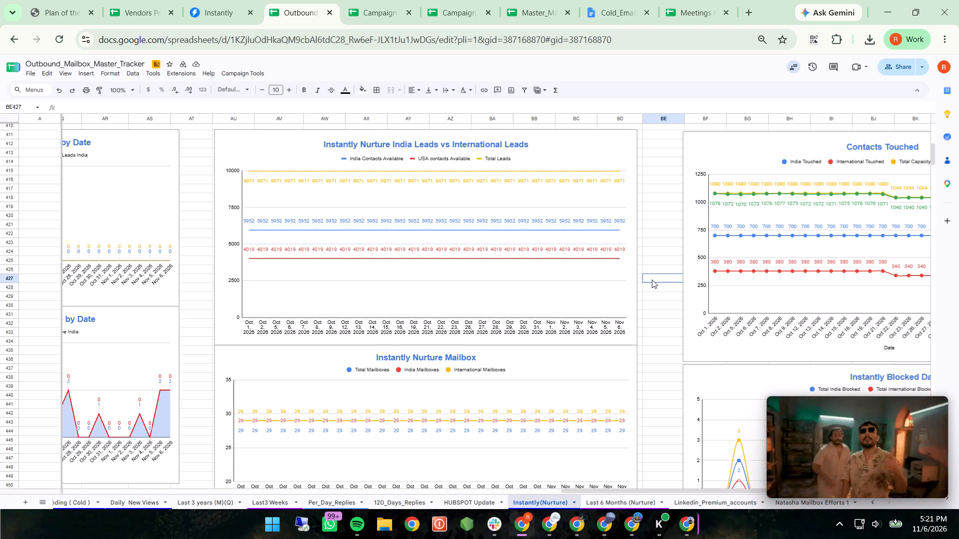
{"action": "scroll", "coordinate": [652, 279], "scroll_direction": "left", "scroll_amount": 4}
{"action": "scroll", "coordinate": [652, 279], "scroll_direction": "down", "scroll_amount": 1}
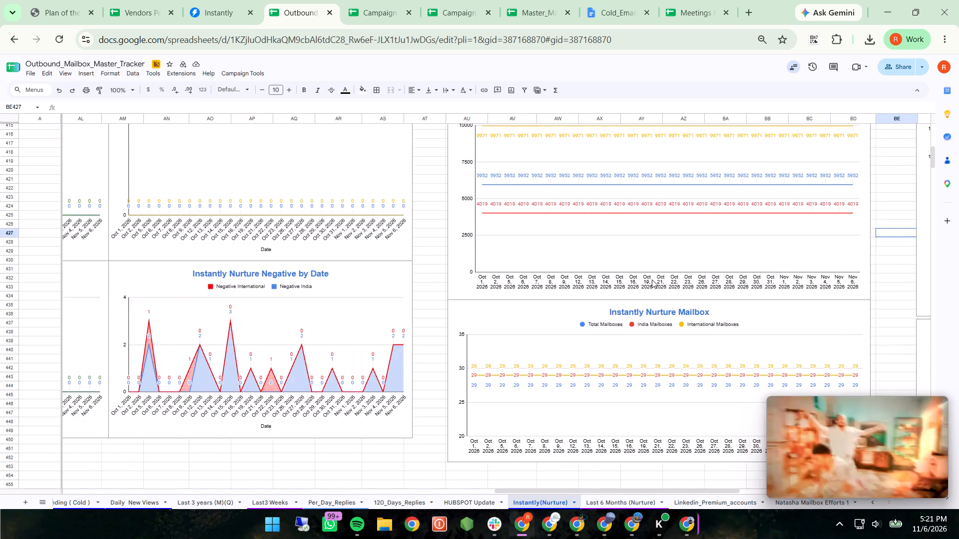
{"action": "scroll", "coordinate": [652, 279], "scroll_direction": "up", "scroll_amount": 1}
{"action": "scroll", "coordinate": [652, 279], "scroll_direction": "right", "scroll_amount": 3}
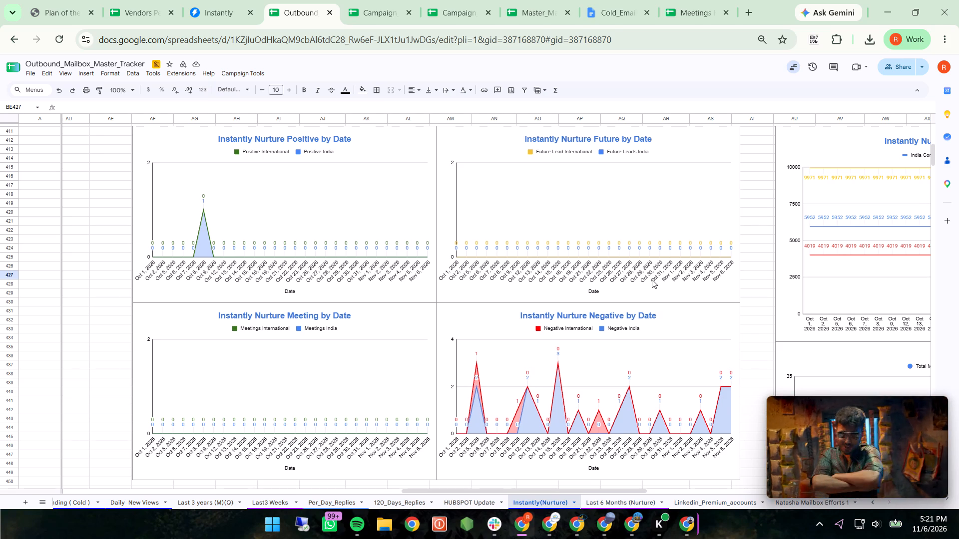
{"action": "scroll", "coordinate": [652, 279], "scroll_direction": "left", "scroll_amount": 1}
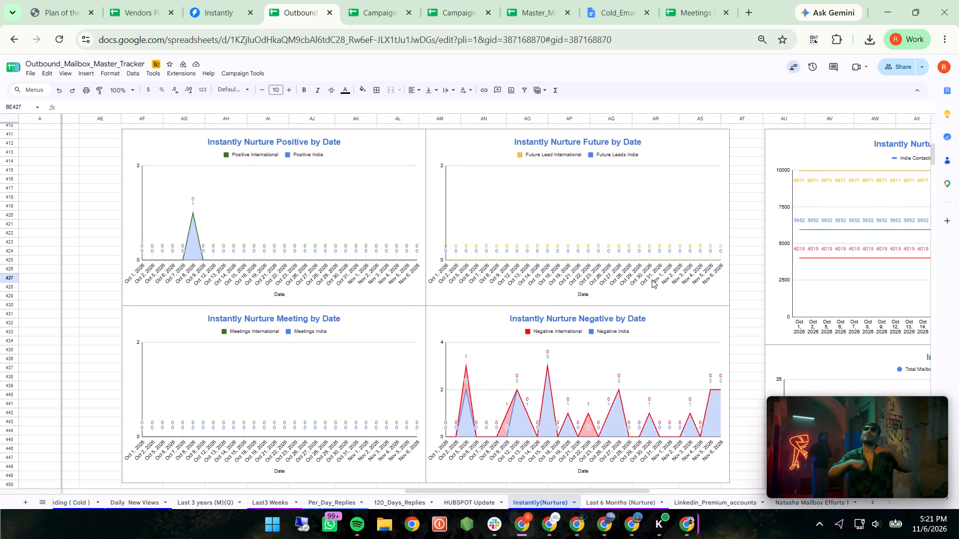
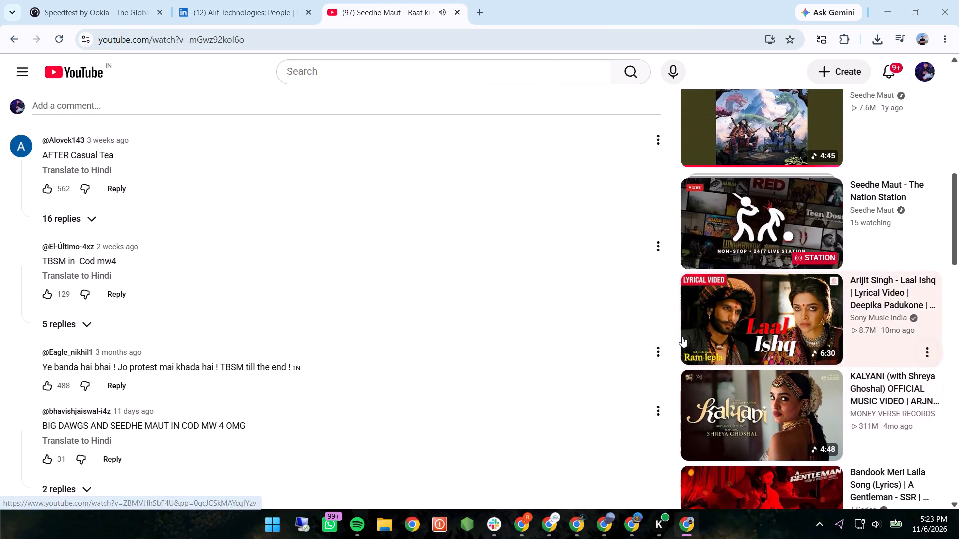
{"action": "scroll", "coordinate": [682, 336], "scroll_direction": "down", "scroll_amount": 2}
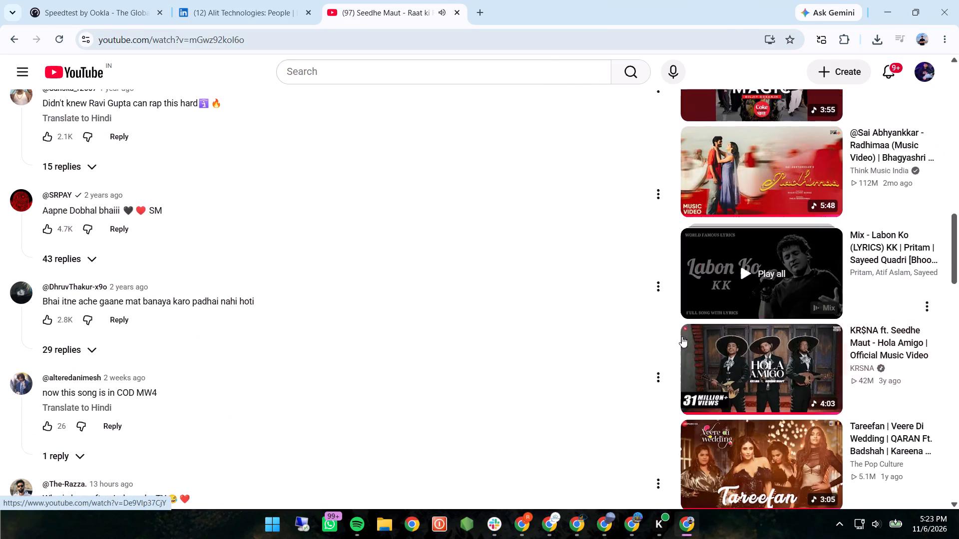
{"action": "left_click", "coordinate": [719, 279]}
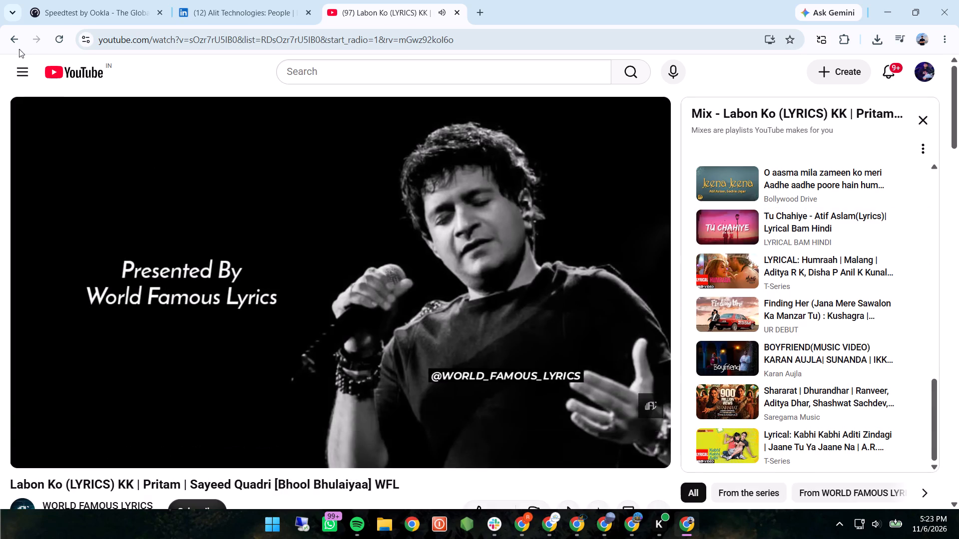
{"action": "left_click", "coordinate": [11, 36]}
Find the Sai Abhyankkar "Radhimaa" music video among the YouTube recommendations and play it.
{"action": "scroll", "coordinate": [755, 362], "scroll_direction": "down", "scroll_amount": 1}
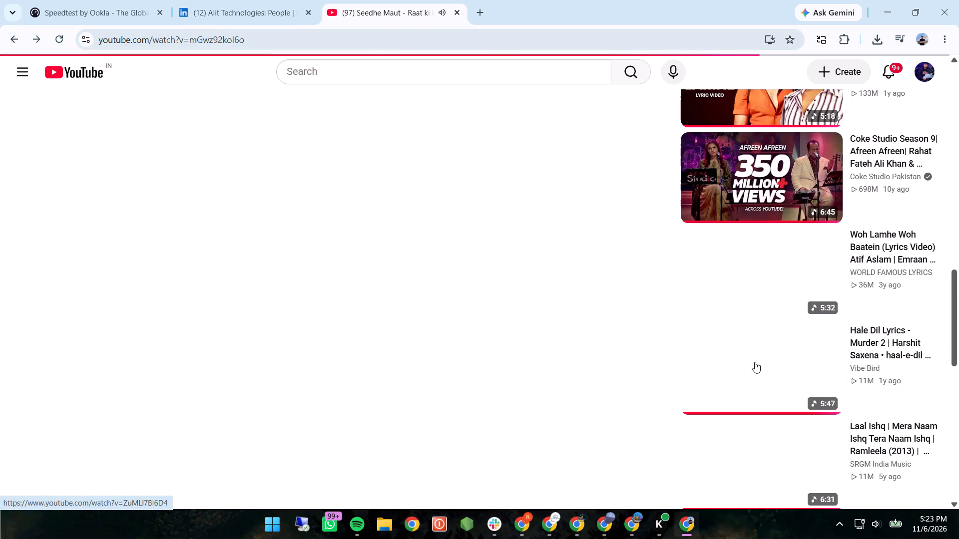
{"action": "scroll", "coordinate": [755, 362], "scroll_direction": "down", "scroll_amount": 1}
{"action": "scroll", "coordinate": [755, 362], "scroll_direction": "up", "scroll_amount": 1}
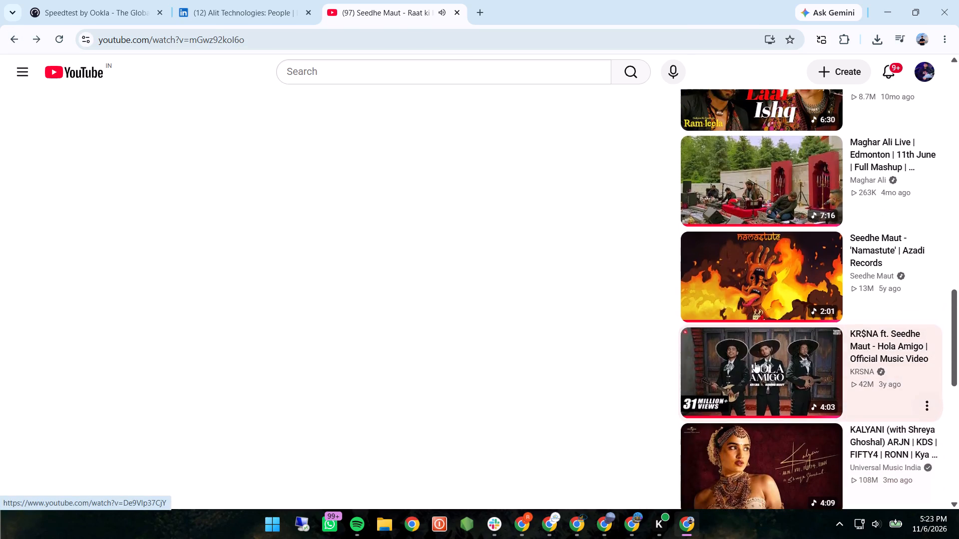
{"action": "scroll", "coordinate": [755, 362], "scroll_direction": "down", "scroll_amount": 1}
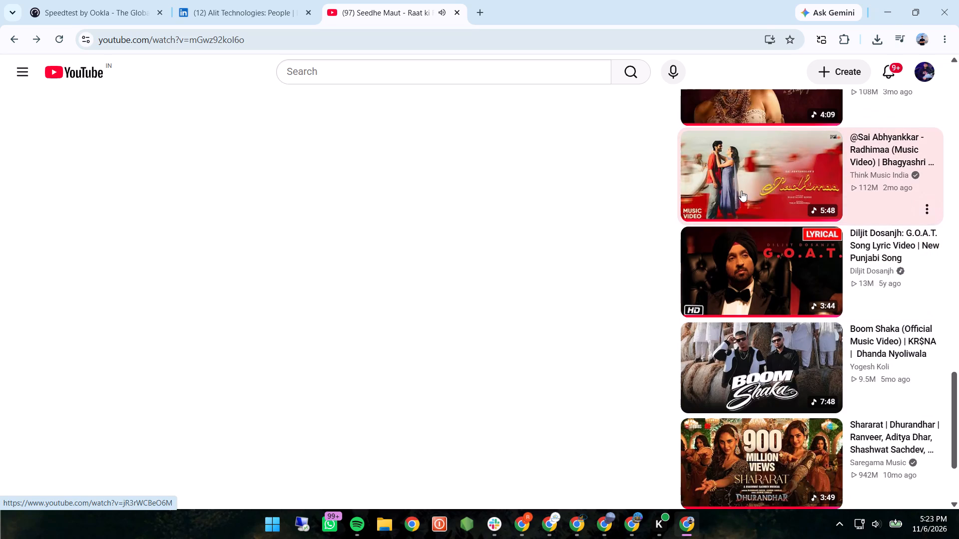
{"action": "left_click", "coordinate": [740, 188]}
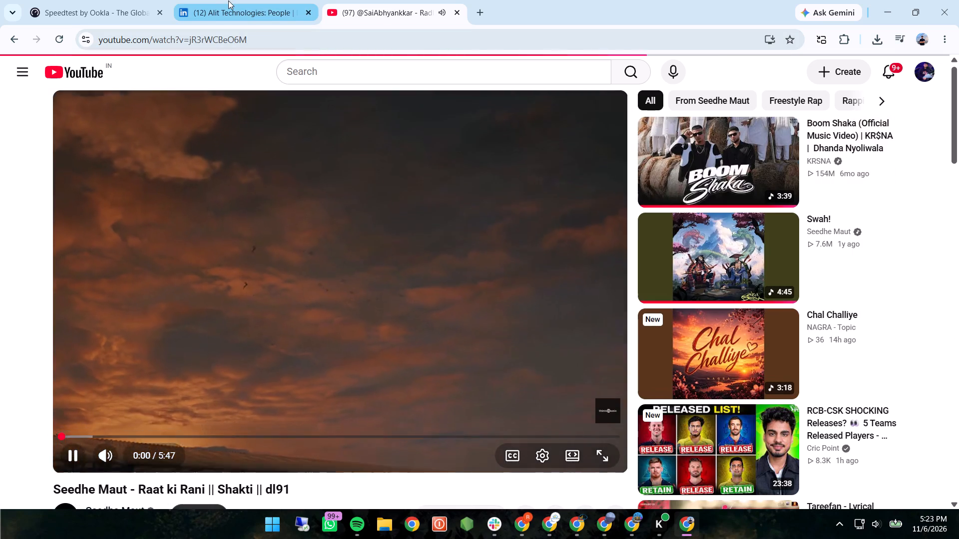
Switch to the Alit Technologies LinkedIn People page and make the floating video player slightly smaller.
{"action": "left_click", "coordinate": [228, 0]}
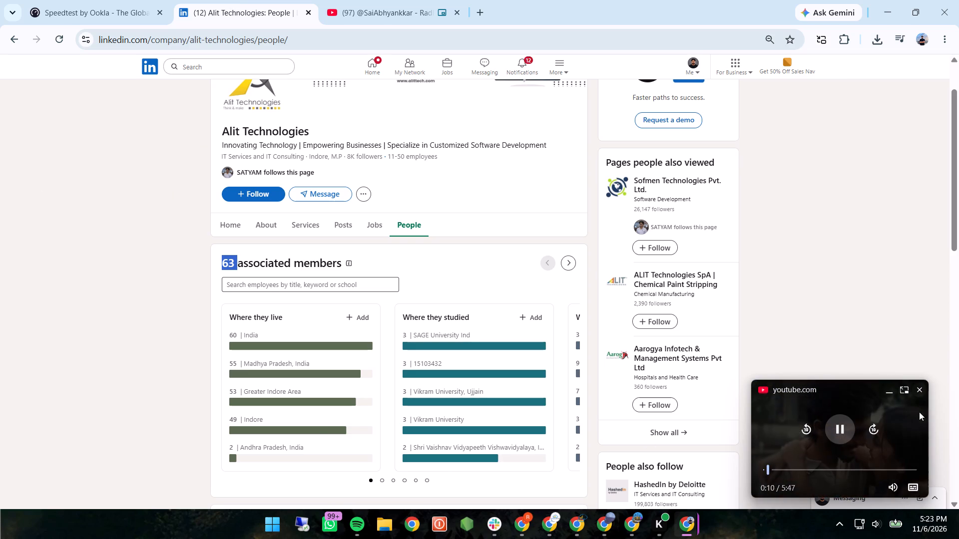
{"action": "left_click_drag", "start_coordinate": [926, 493], "coordinate": [949, 496]}
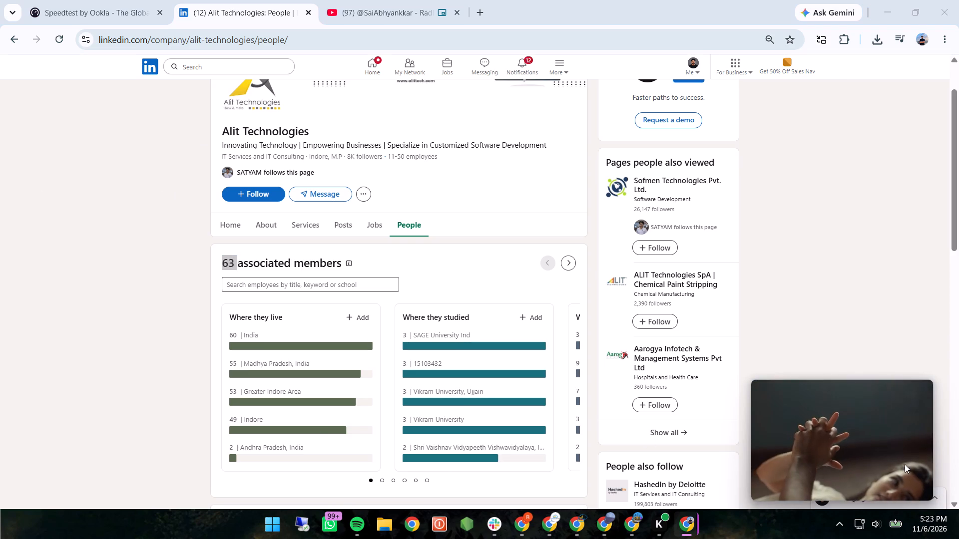
{"action": "left_click_drag", "start_coordinate": [751, 380], "coordinate": [781, 392]}
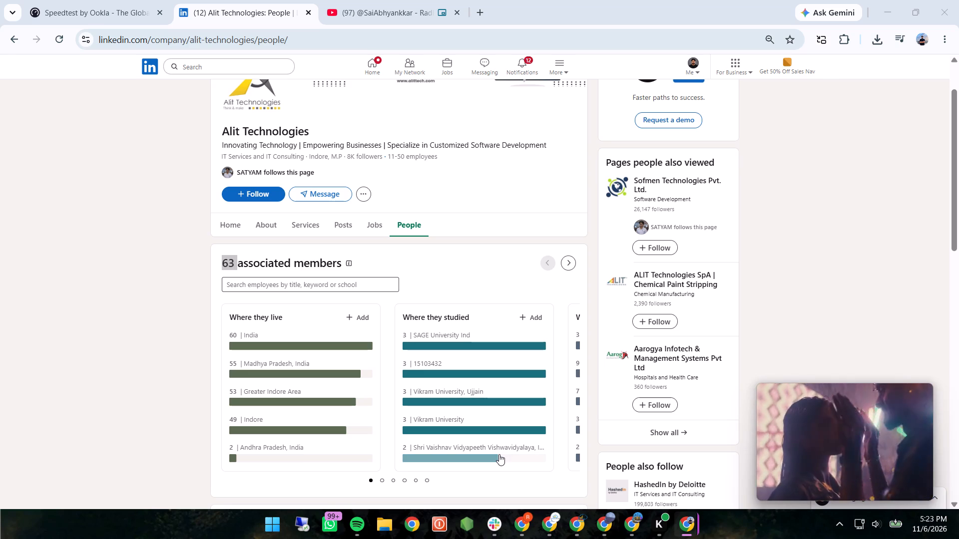
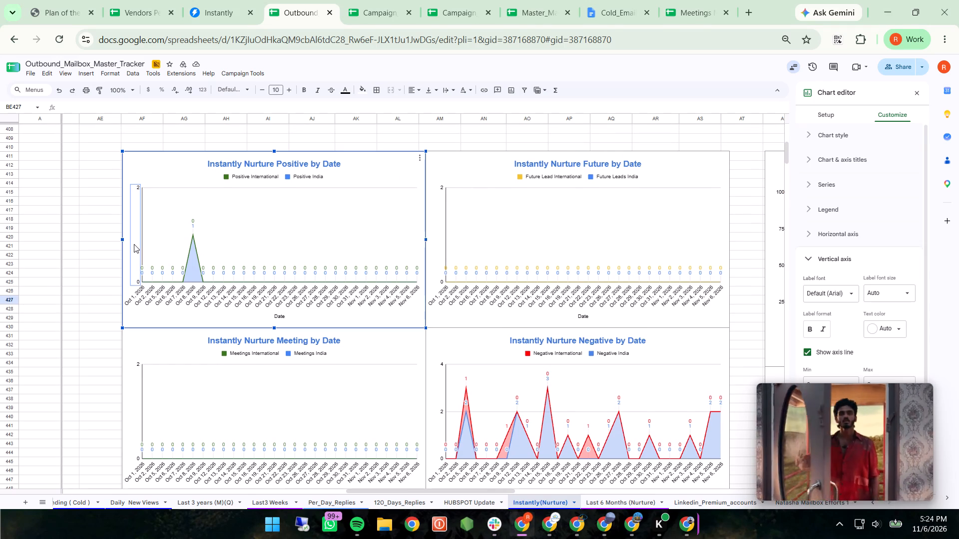
Examine the title, legend and vertical axis settings of the Instantly Nurture Positive by Date chart.
{"action": "left_click", "coordinate": [134, 244]}
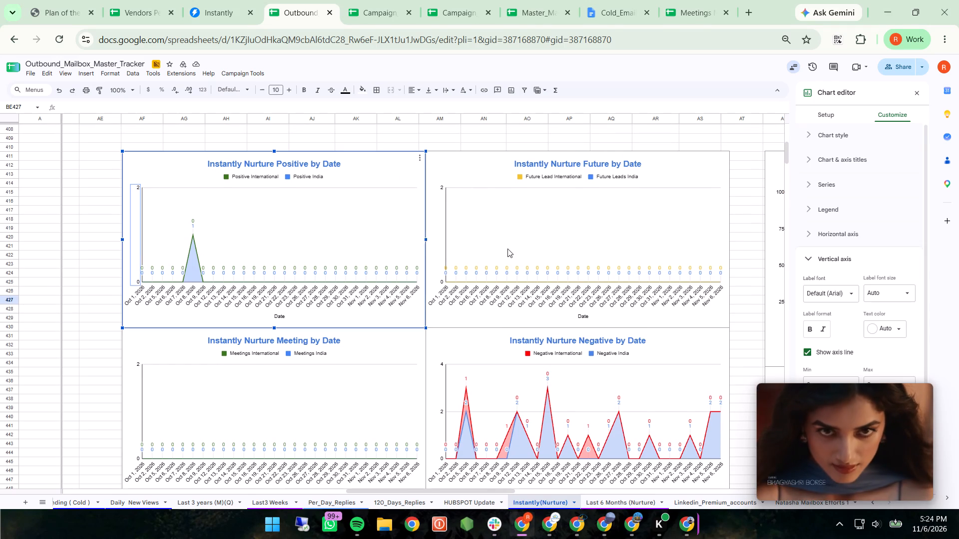
{"action": "left_click", "coordinate": [841, 161]}
{"action": "scroll", "coordinate": [851, 220], "scroll_direction": "down", "scroll_amount": 1}
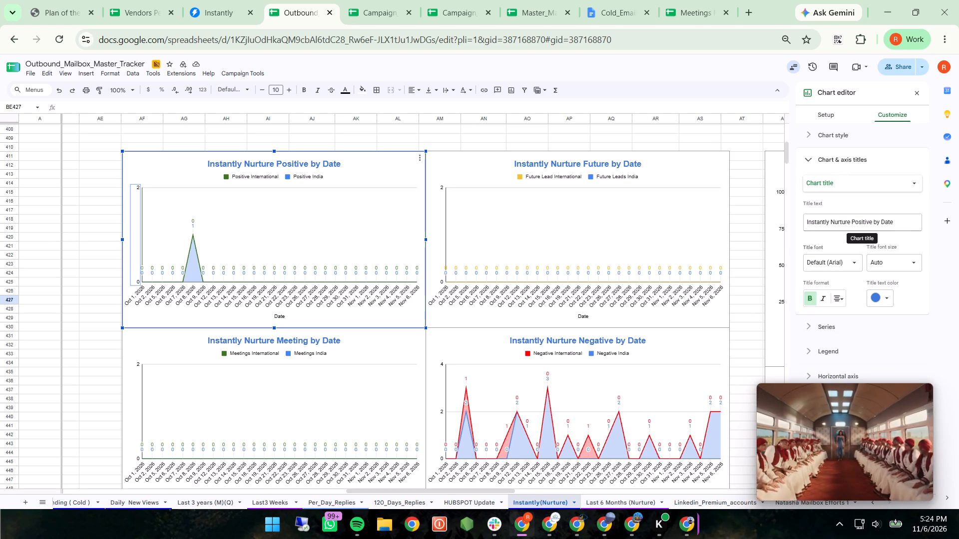
{"action": "scroll", "coordinate": [851, 220], "scroll_direction": "down", "scroll_amount": 1}
{"action": "left_click", "coordinate": [837, 349]}
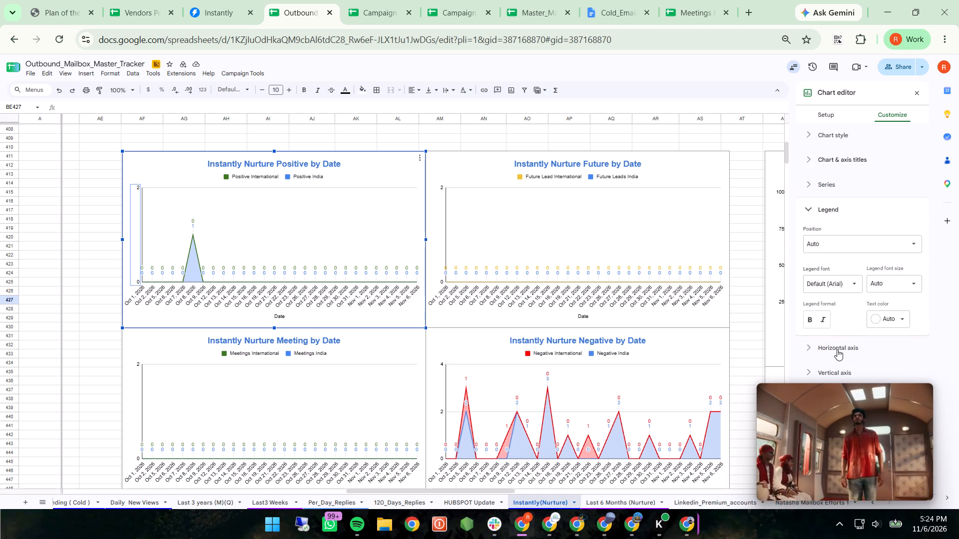
{"action": "left_click", "coordinate": [850, 244]}
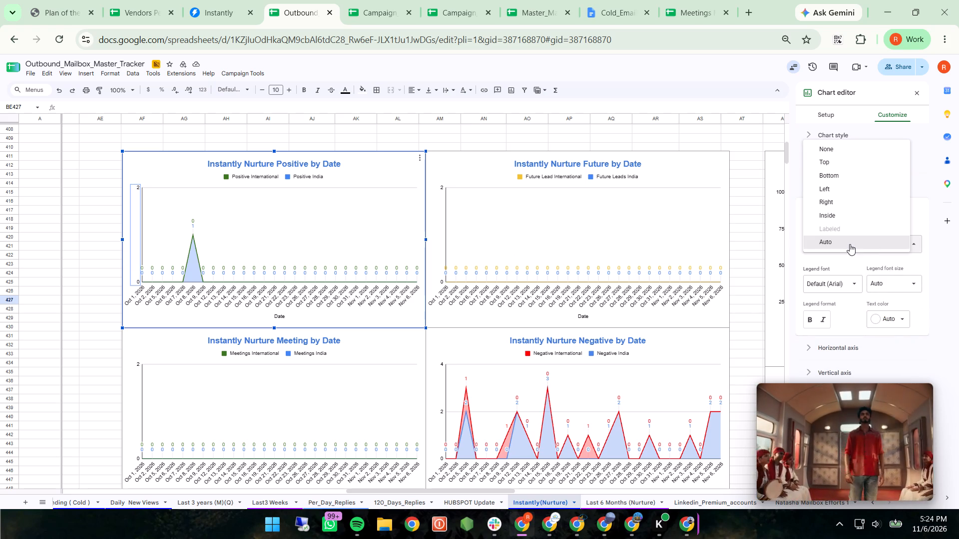
{"action": "left_click", "coordinate": [850, 244]}
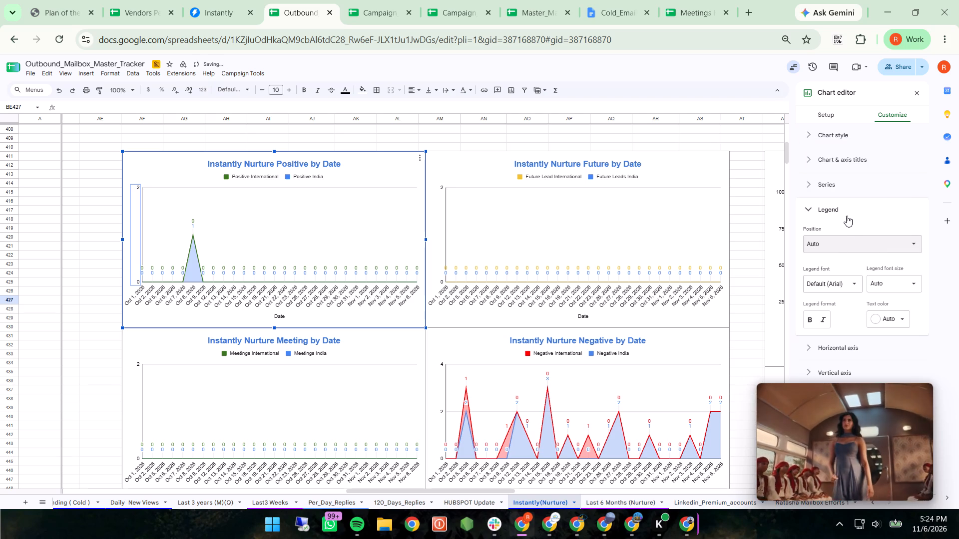
{"action": "scroll", "coordinate": [853, 252], "scroll_direction": "down", "scroll_amount": 1}
{"action": "left_click", "coordinate": [842, 373]}
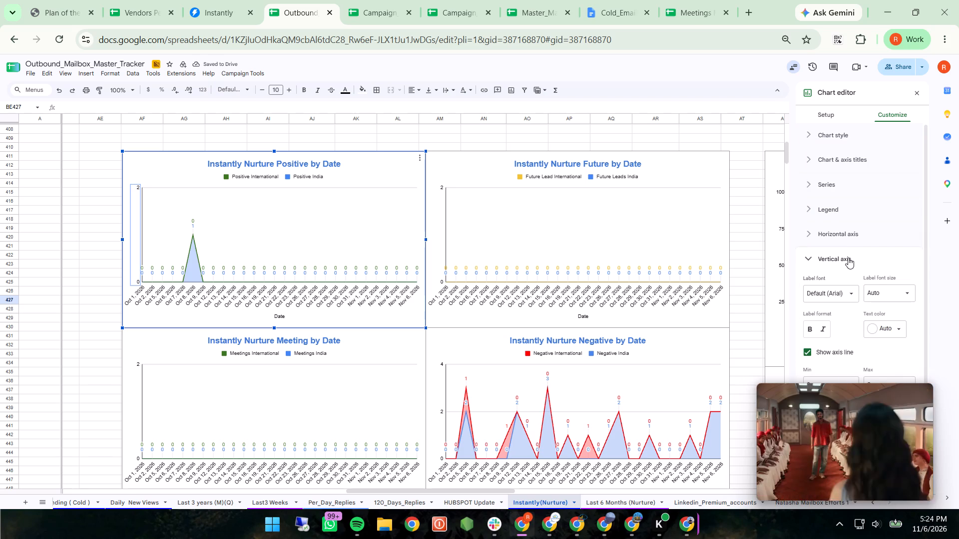
{"action": "left_click", "coordinate": [848, 258]}
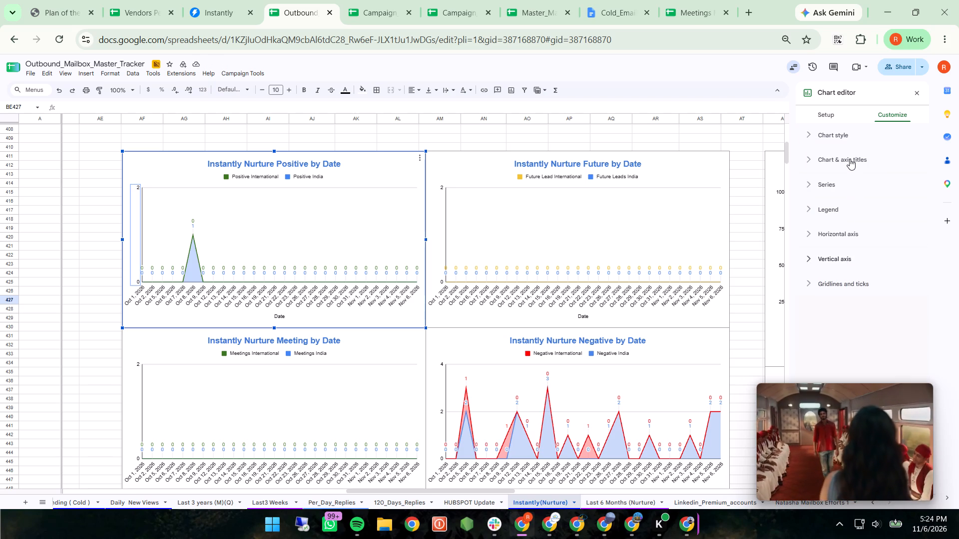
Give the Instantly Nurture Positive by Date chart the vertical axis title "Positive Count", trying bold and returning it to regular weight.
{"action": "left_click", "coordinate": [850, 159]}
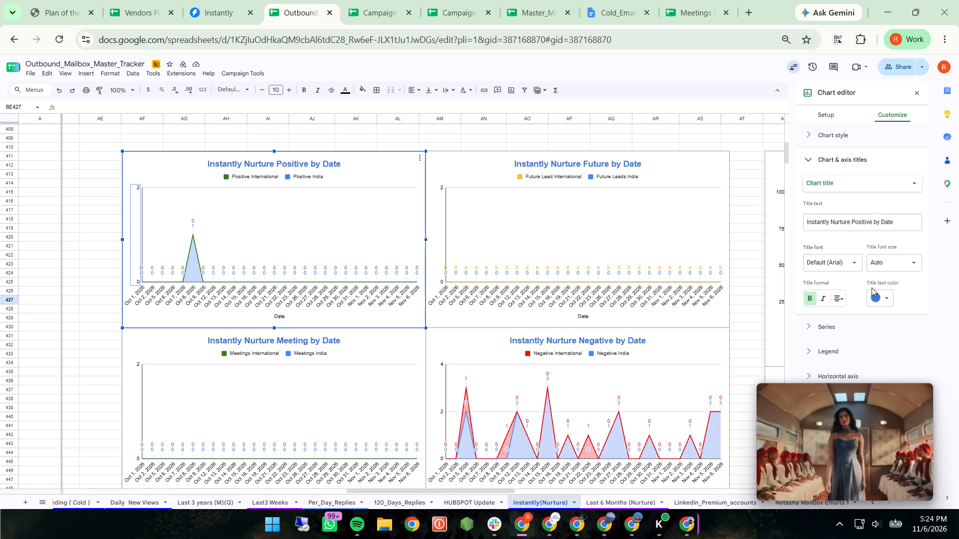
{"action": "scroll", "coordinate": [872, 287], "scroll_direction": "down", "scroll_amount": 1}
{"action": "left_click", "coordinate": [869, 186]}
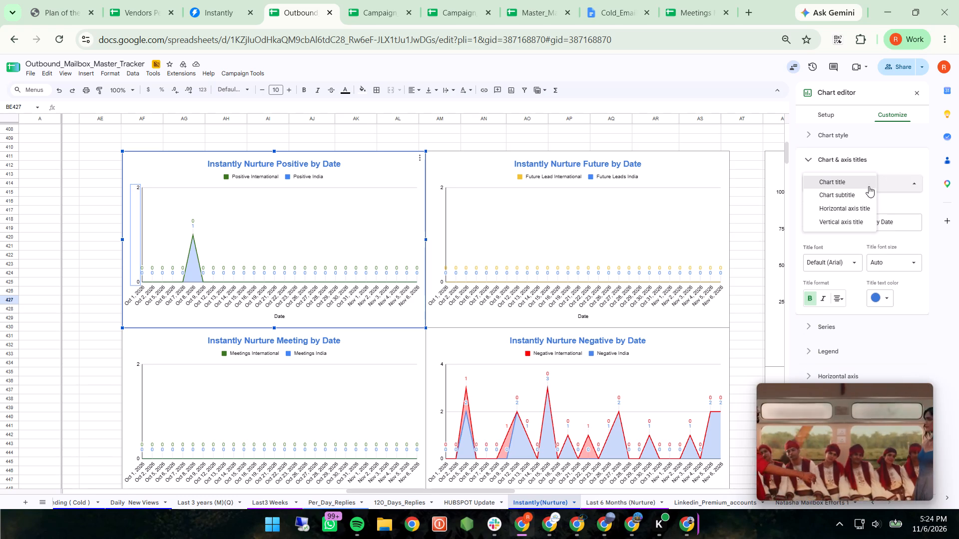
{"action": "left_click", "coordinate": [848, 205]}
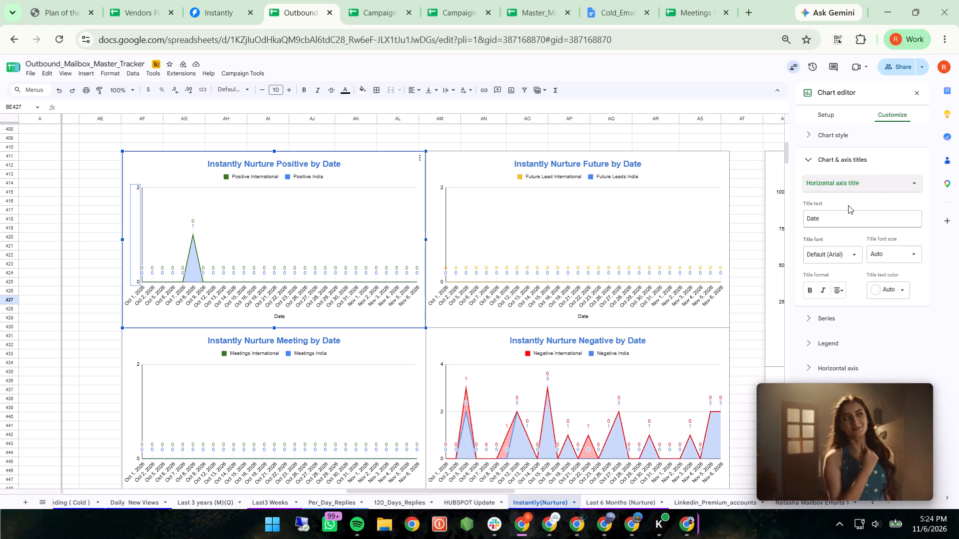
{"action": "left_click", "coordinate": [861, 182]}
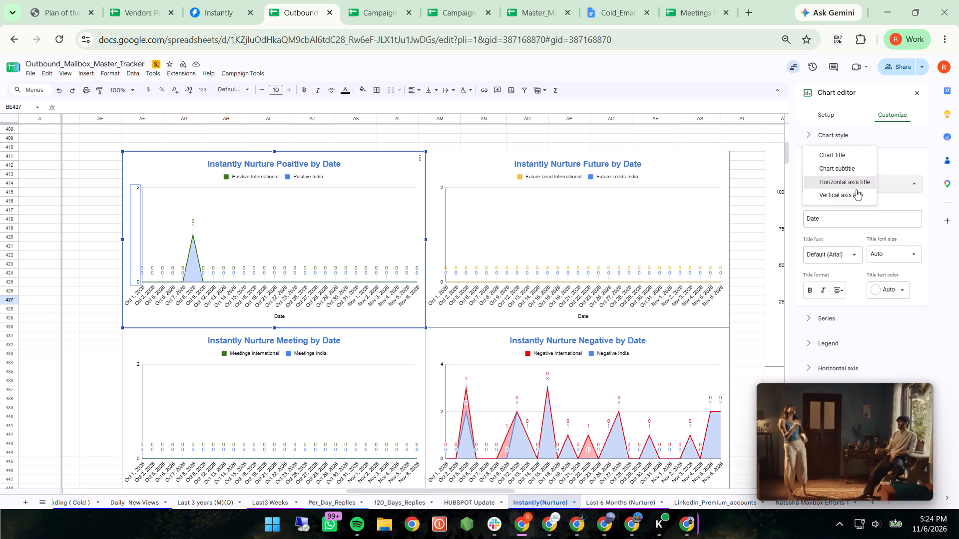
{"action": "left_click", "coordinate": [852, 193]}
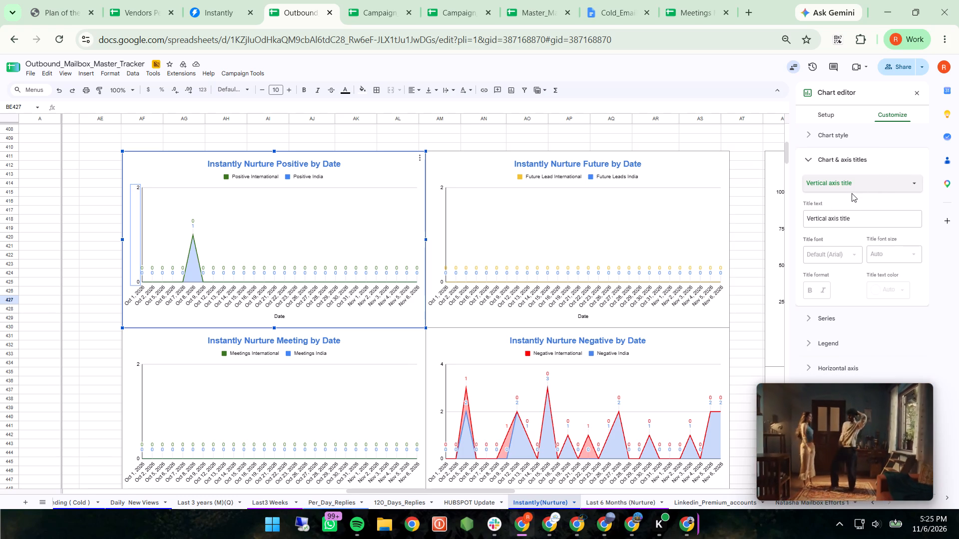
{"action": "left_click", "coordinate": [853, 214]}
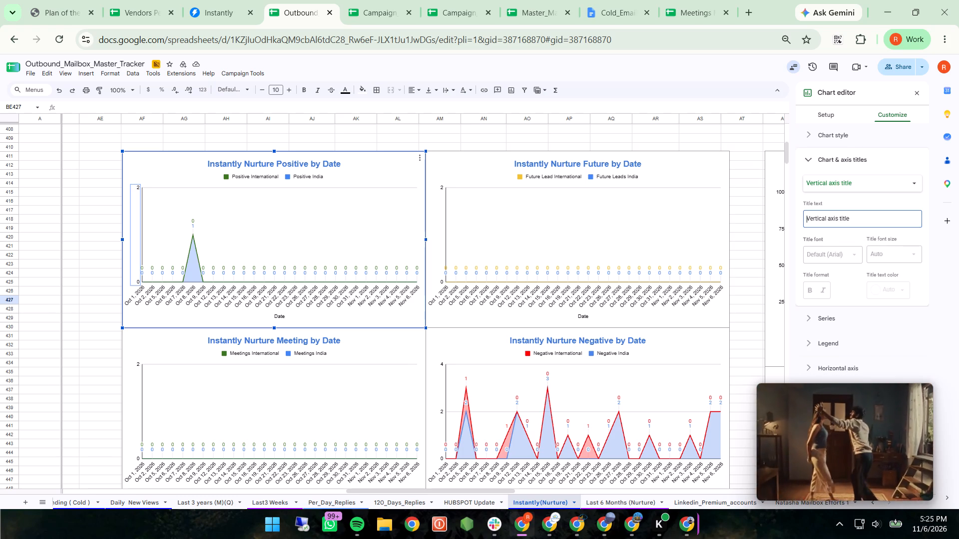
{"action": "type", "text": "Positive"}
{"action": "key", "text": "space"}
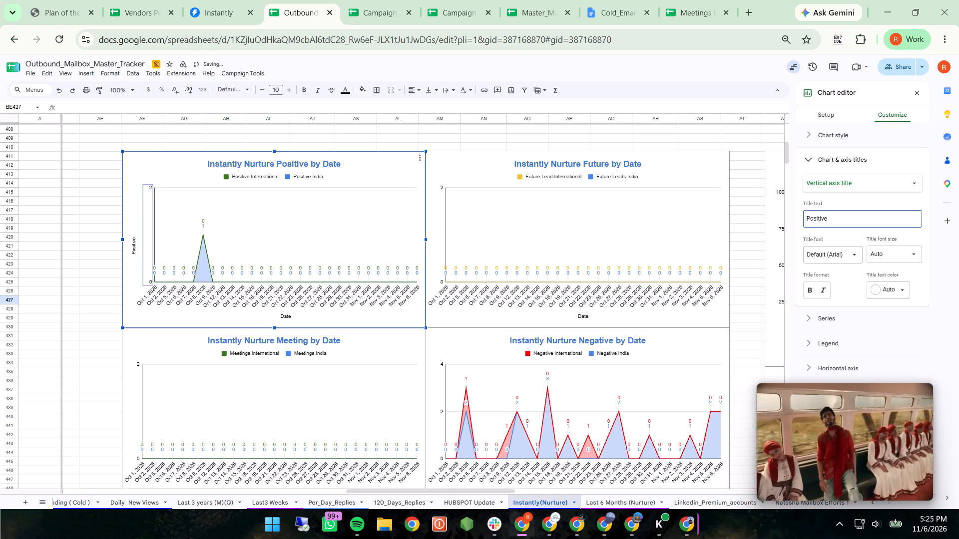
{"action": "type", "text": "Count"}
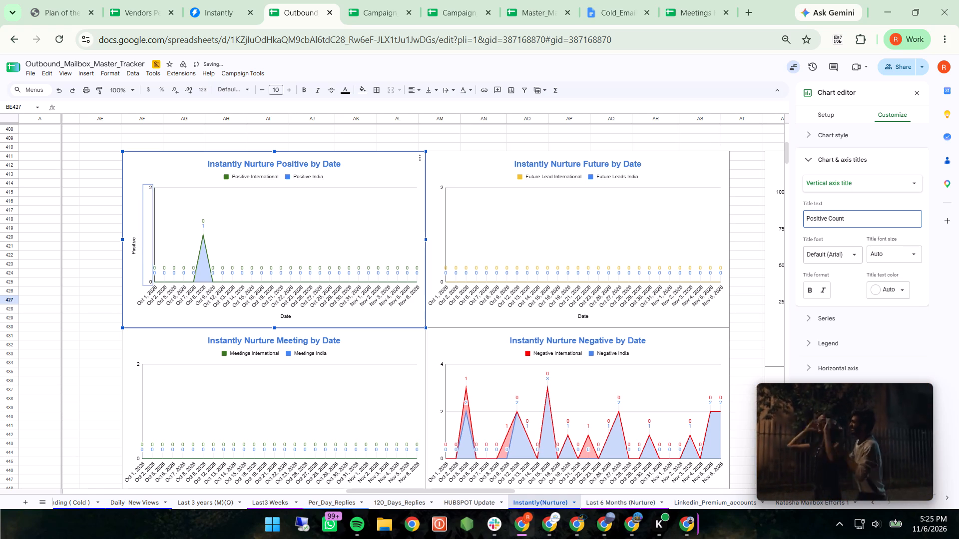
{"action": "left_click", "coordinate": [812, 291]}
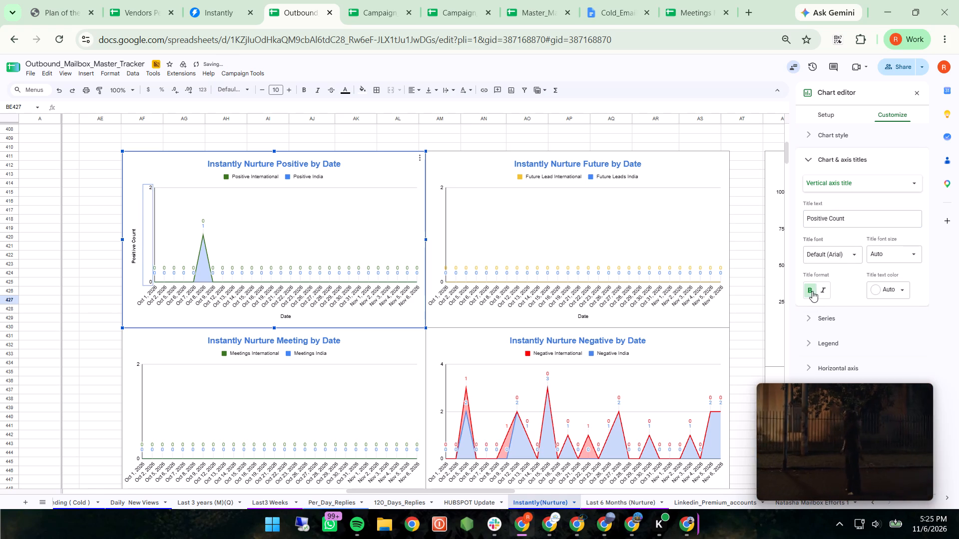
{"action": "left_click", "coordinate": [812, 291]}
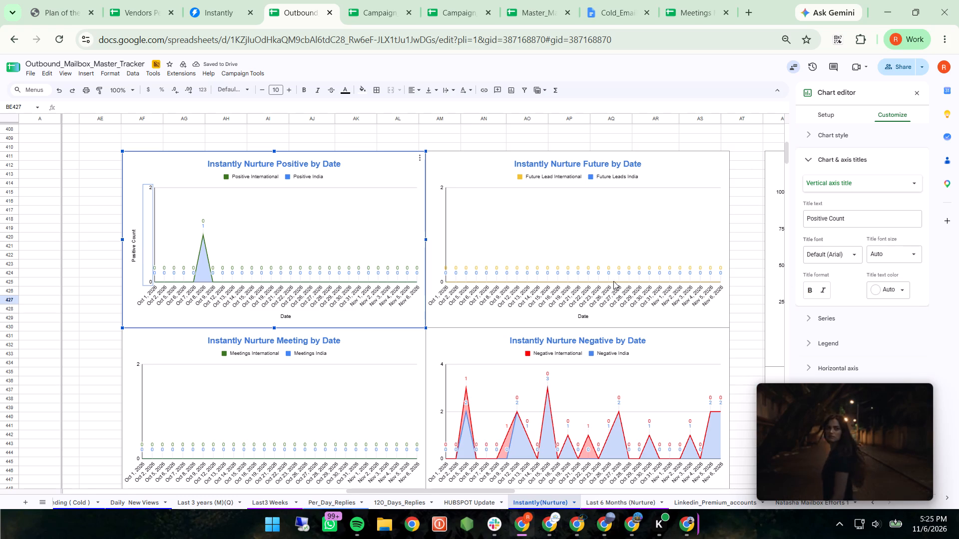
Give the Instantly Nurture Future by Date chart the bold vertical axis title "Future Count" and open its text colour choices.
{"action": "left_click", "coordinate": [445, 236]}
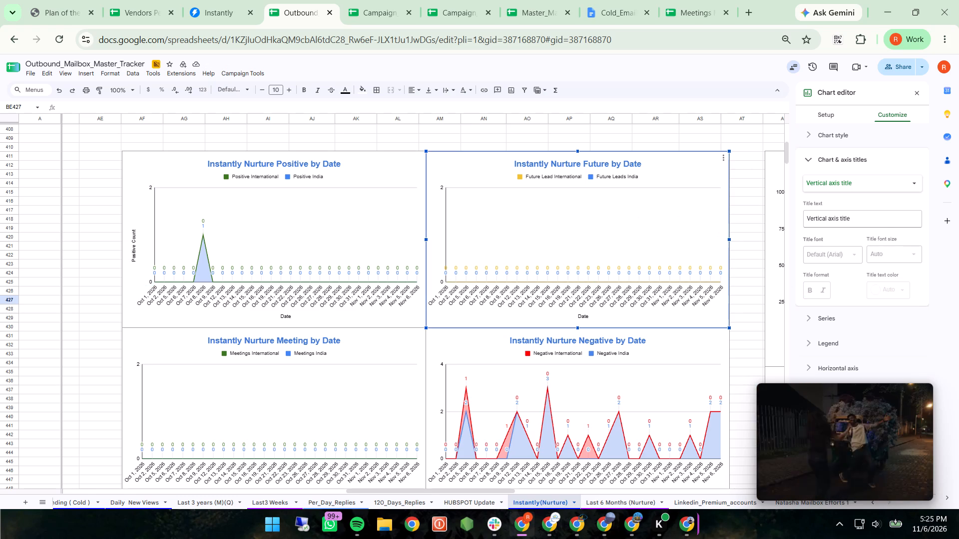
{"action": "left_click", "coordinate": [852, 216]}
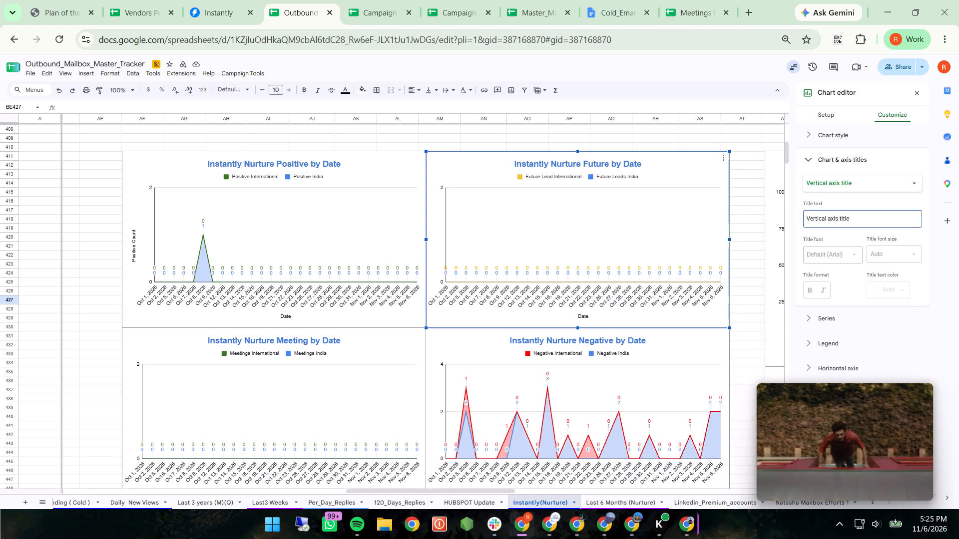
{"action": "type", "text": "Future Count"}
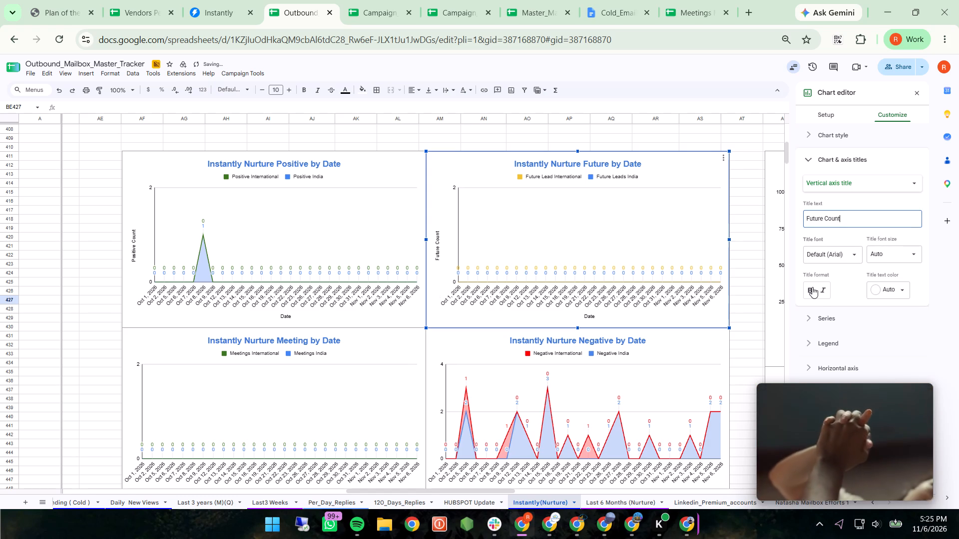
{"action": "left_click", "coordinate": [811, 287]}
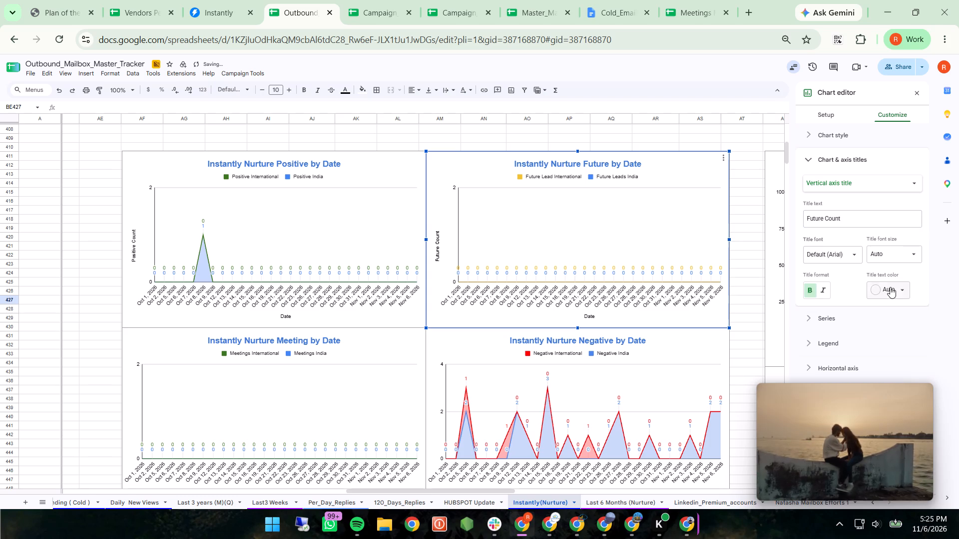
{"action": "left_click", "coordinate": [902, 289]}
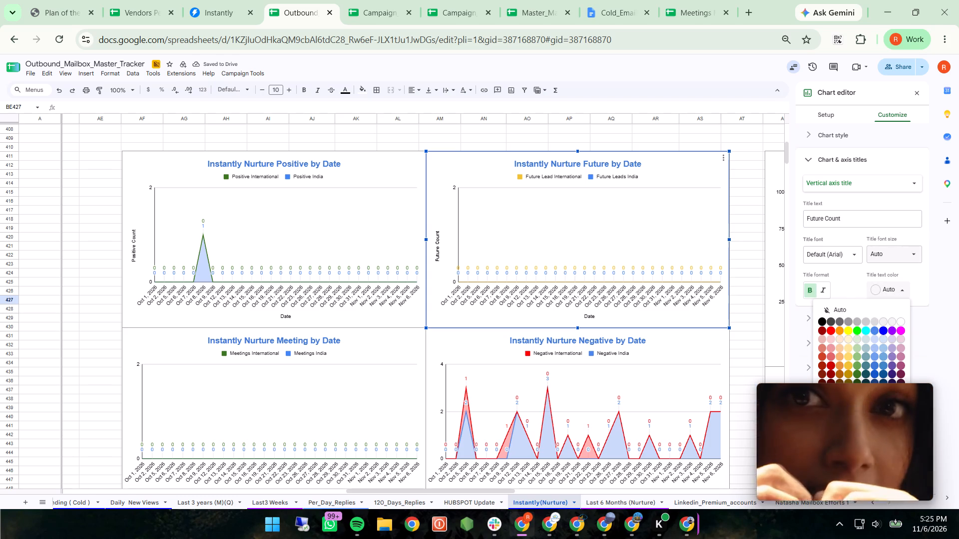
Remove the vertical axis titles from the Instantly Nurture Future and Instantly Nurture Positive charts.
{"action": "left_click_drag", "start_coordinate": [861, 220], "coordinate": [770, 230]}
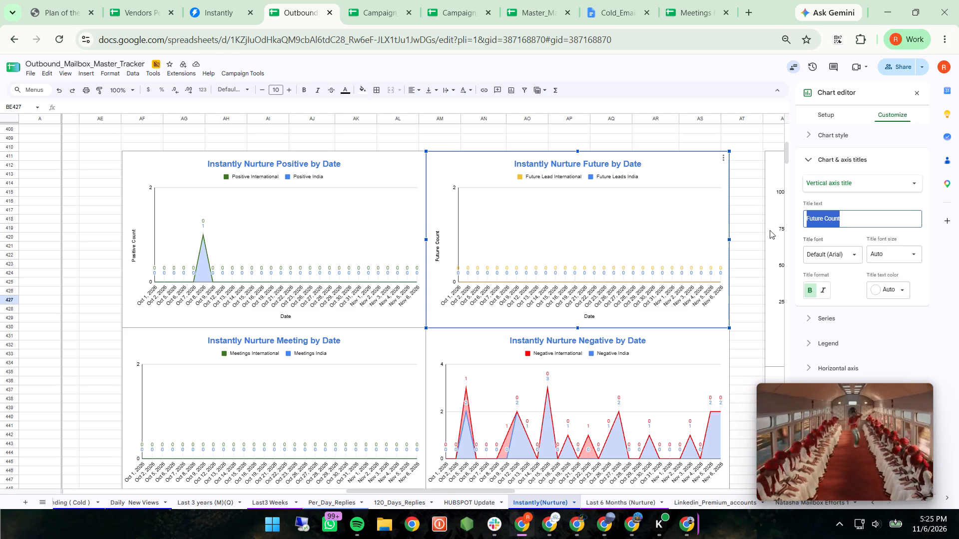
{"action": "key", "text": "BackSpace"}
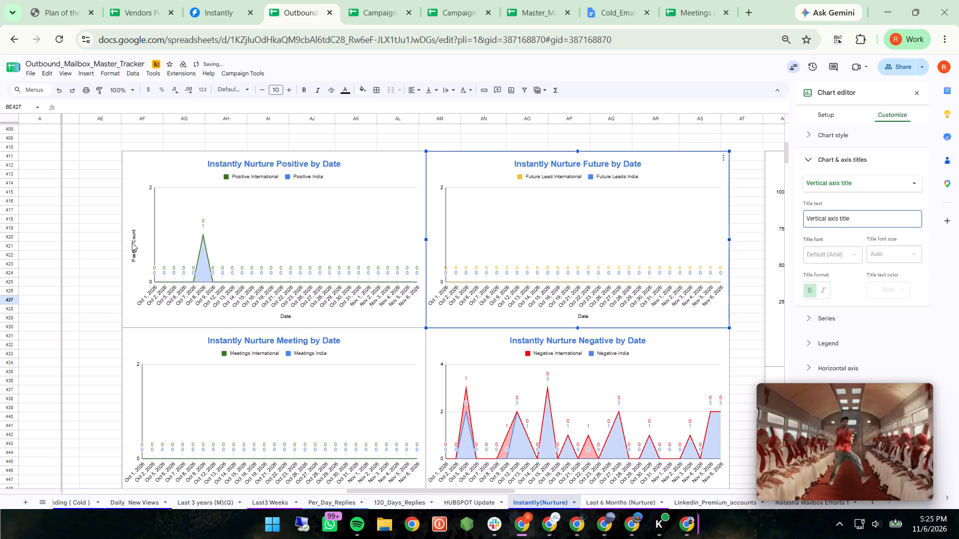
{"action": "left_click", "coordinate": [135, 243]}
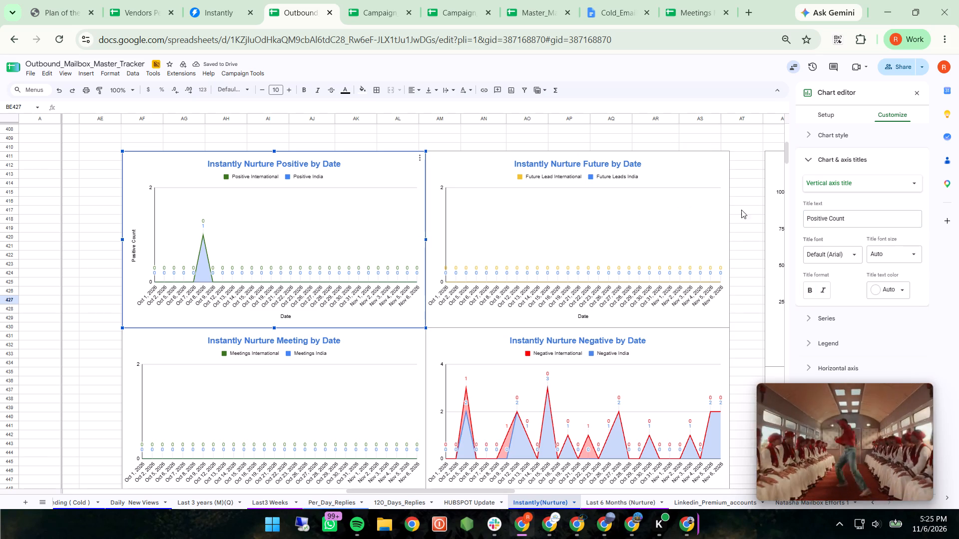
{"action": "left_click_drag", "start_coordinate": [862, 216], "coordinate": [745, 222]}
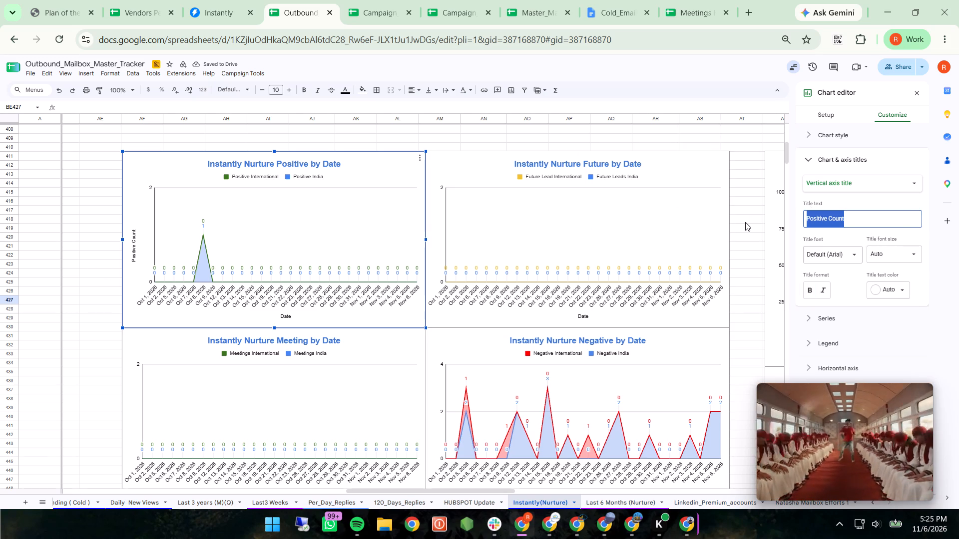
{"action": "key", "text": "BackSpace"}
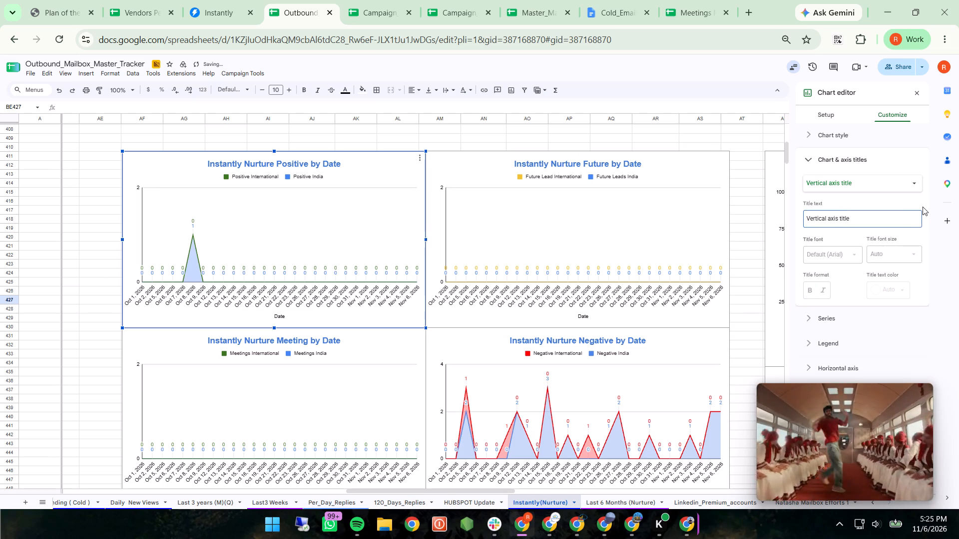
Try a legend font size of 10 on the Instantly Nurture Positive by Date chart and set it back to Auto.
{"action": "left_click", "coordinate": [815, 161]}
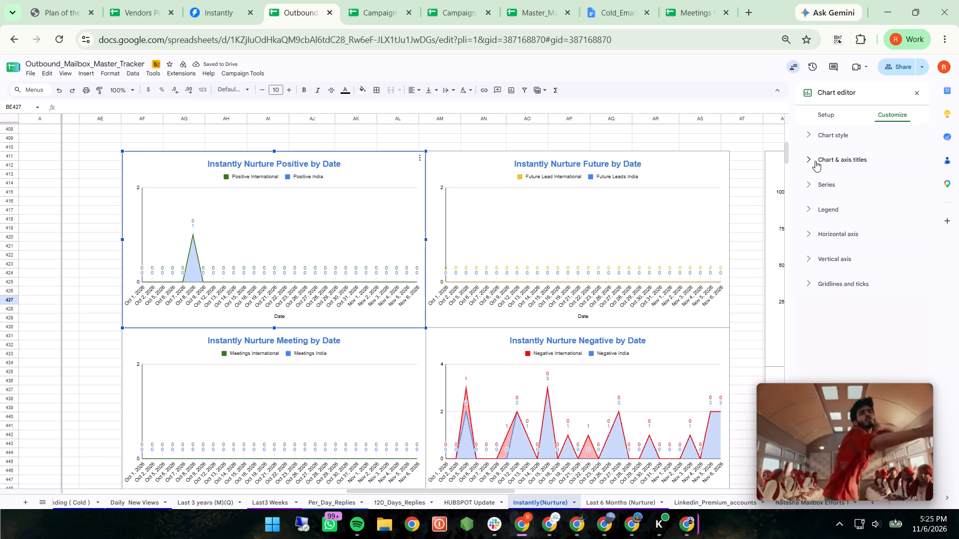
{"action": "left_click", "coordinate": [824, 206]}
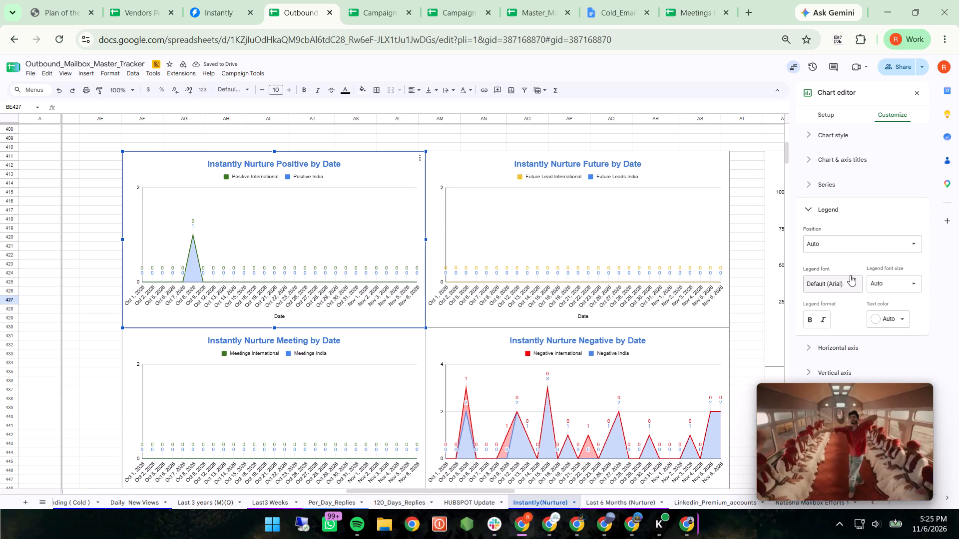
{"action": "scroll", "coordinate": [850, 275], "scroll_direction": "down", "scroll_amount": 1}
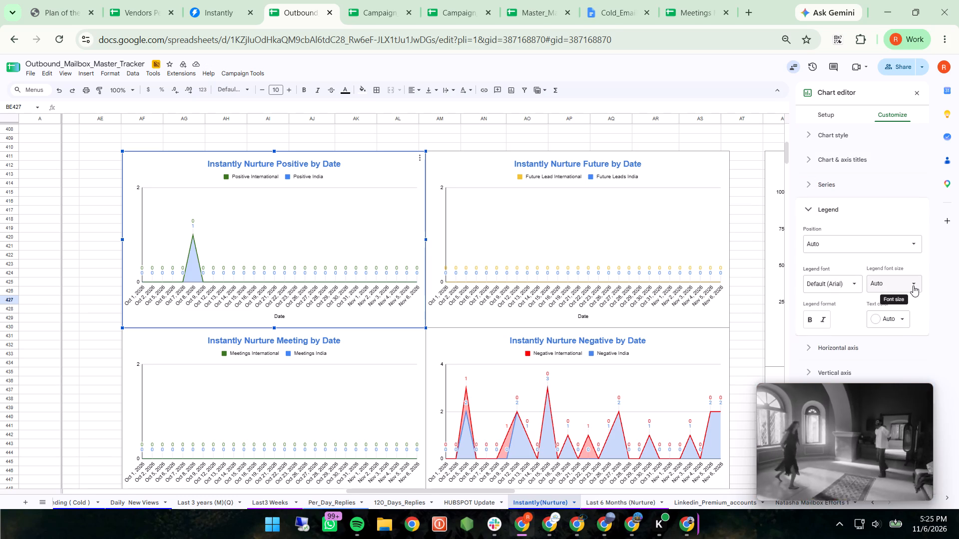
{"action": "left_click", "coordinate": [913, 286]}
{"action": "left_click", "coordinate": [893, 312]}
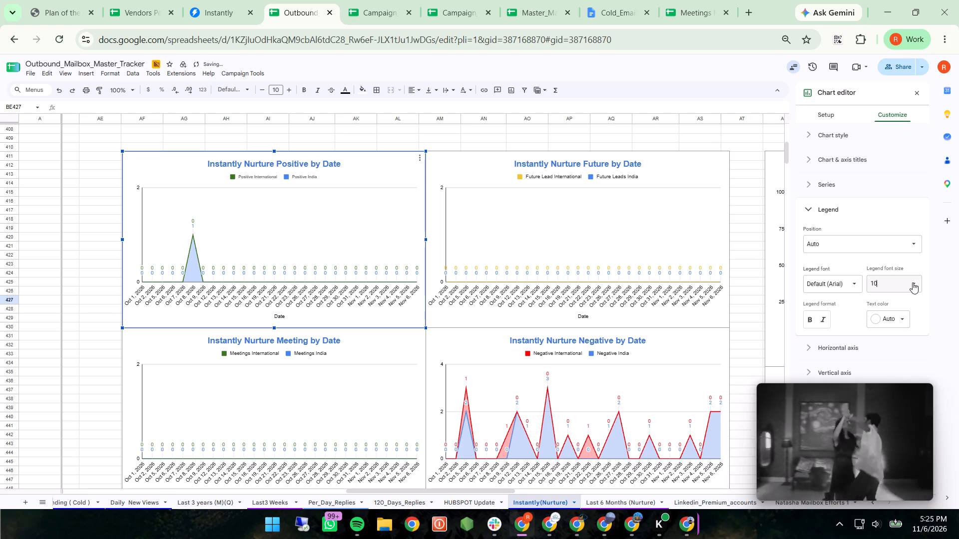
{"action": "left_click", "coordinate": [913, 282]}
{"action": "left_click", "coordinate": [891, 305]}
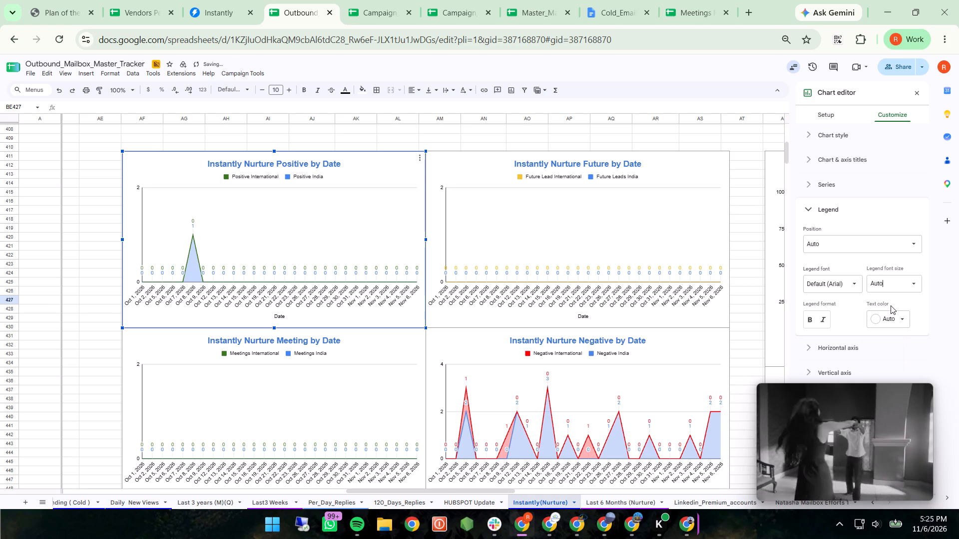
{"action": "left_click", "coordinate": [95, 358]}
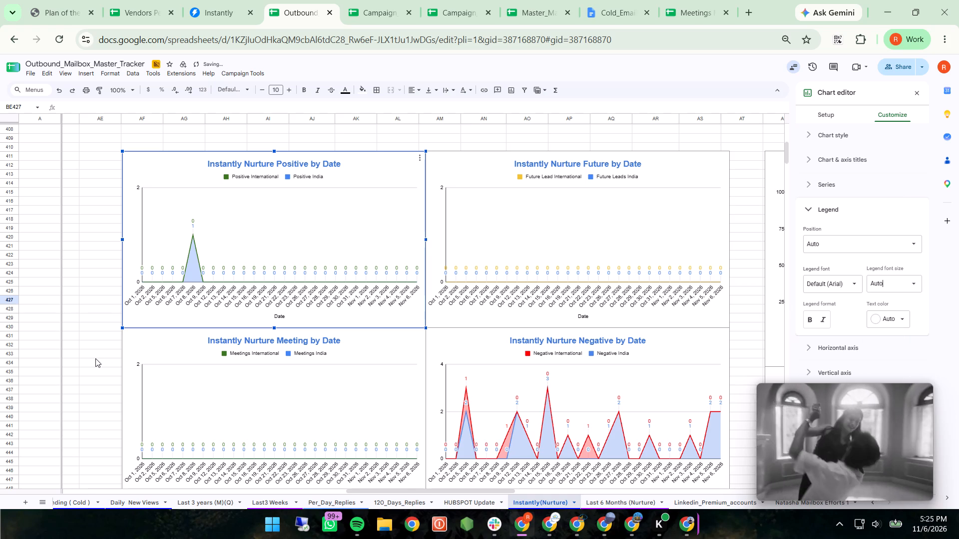
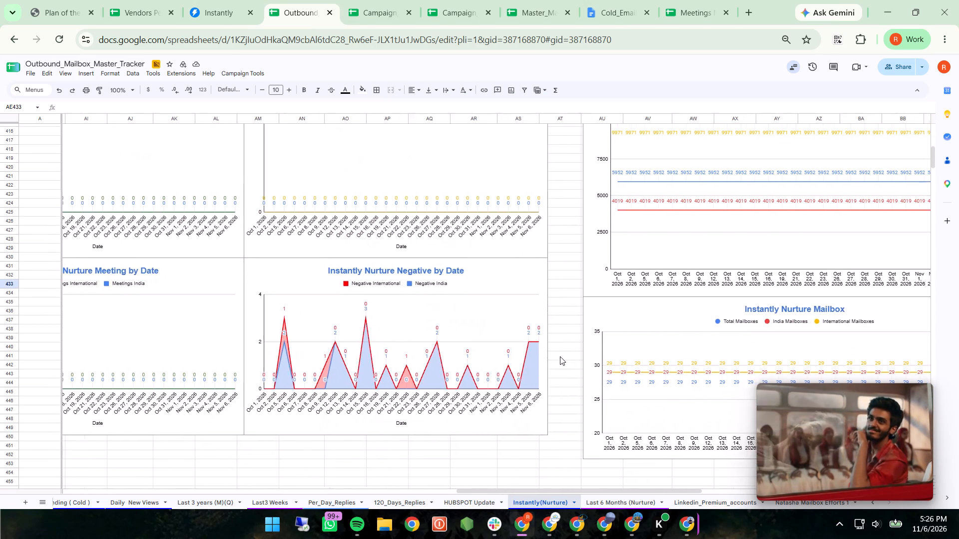
Capture a screen snip framing the four Instantly Nurture by Date charts: Positive, Future, Meeting and Negative.
{"action": "scroll", "coordinate": [560, 356], "scroll_direction": "left", "scroll_amount": 1}
{"action": "scroll", "coordinate": [560, 356], "scroll_direction": "right", "scroll_amount": 3}
{"action": "scroll", "coordinate": [560, 356], "scroll_direction": "up", "scroll_amount": 1}
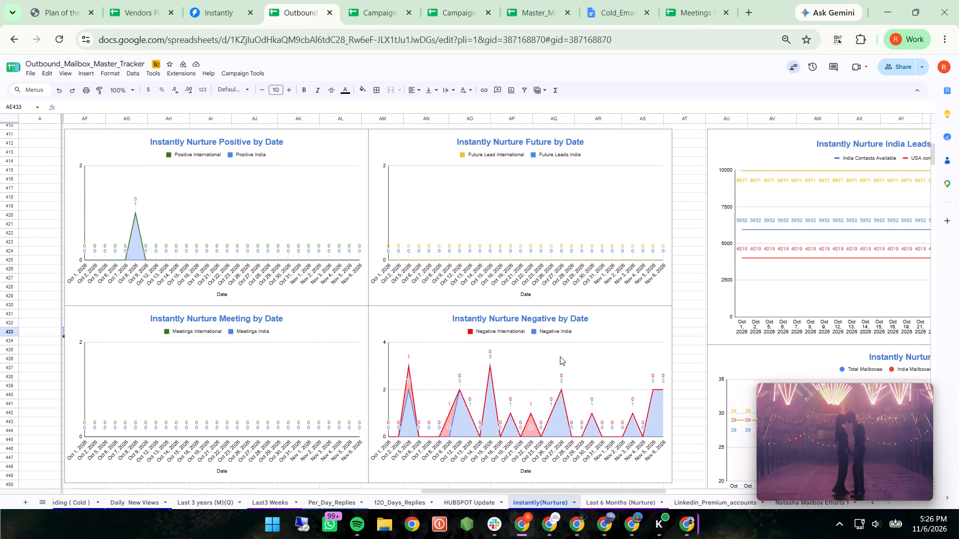
{"action": "scroll", "coordinate": [560, 356], "scroll_direction": "up", "scroll_amount": 1}
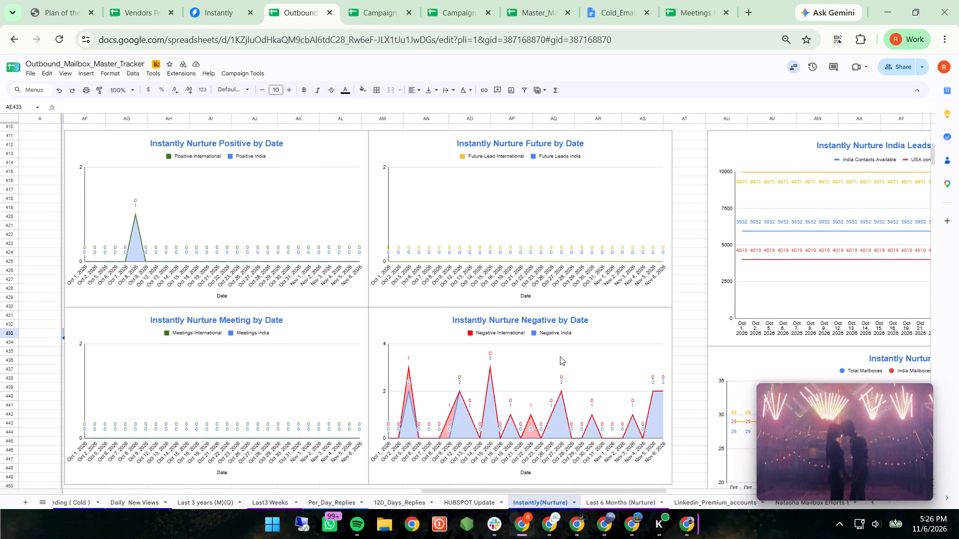
{"action": "key", "text": "shift+super+s"}
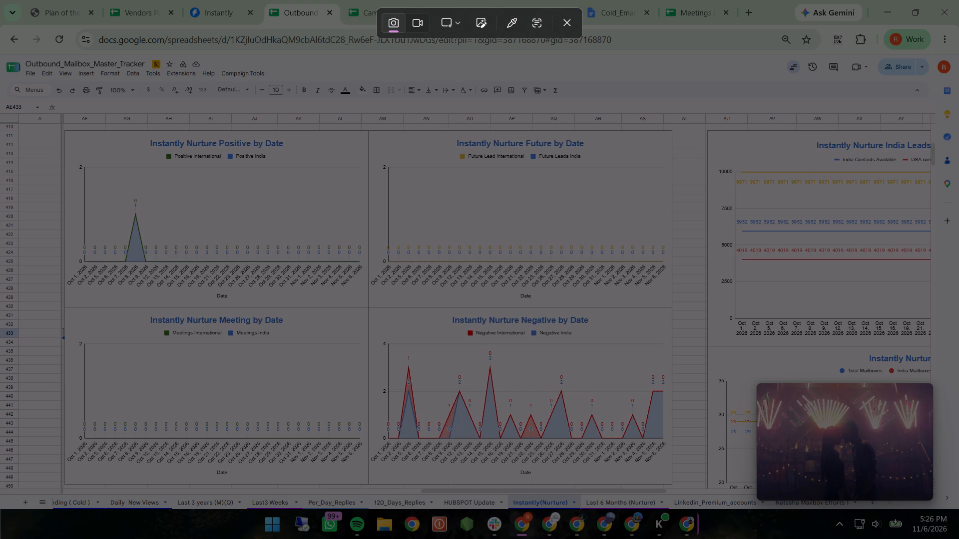
{"action": "left_click_drag", "start_coordinate": [64, 129], "coordinate": [674, 487]}
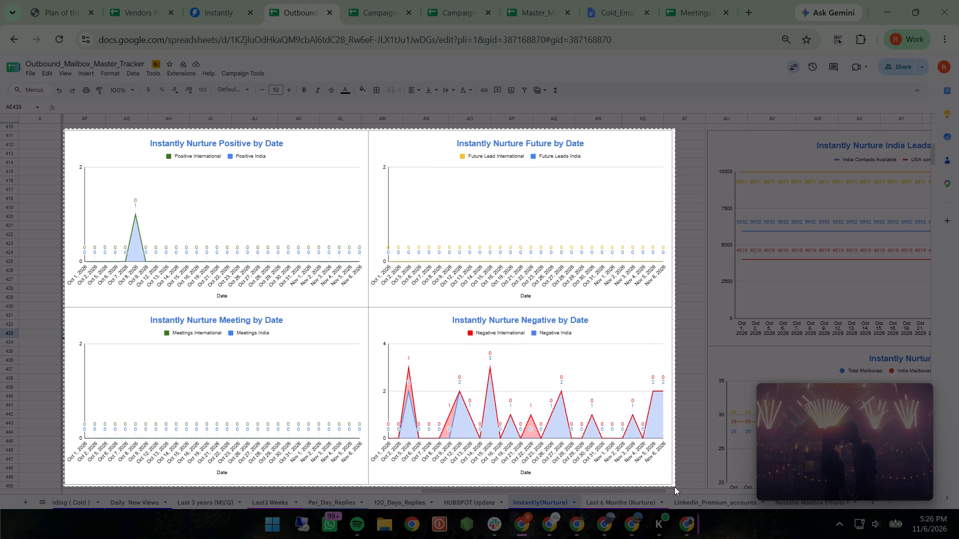
{"action": "left_click_drag", "start_coordinate": [674, 487], "coordinate": [672, 484]}
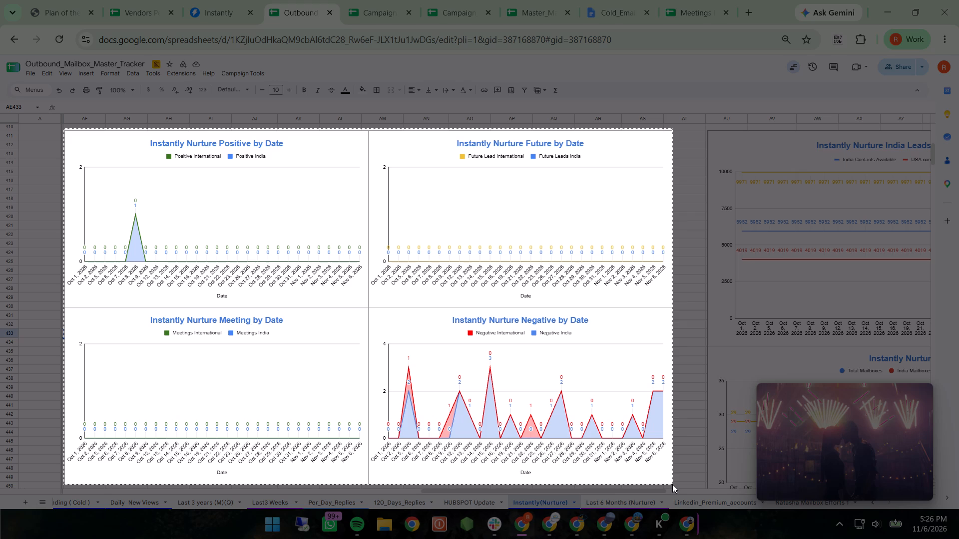
{"action": "left_click_drag", "start_coordinate": [672, 484], "coordinate": [672, 488]}
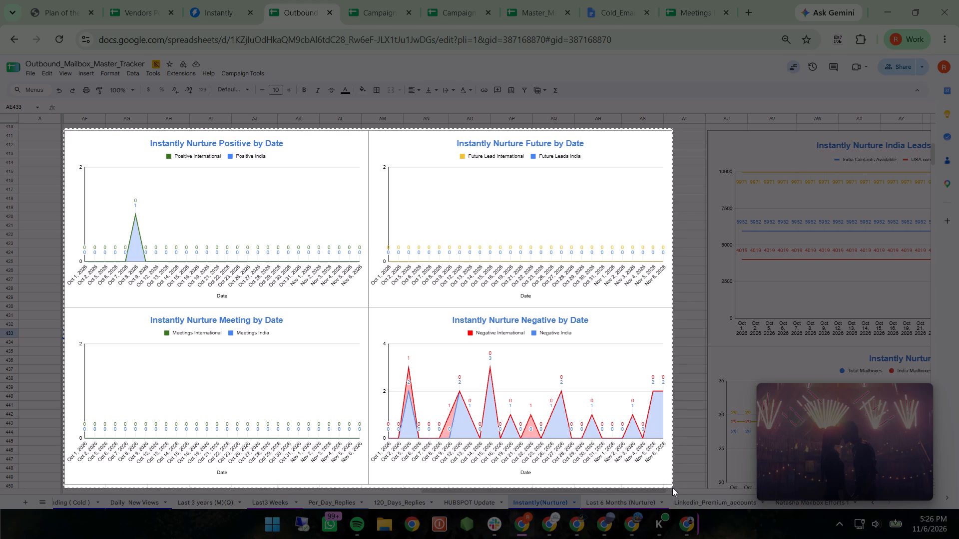
{"action": "left_click_drag", "start_coordinate": [672, 488], "coordinate": [672, 486]}
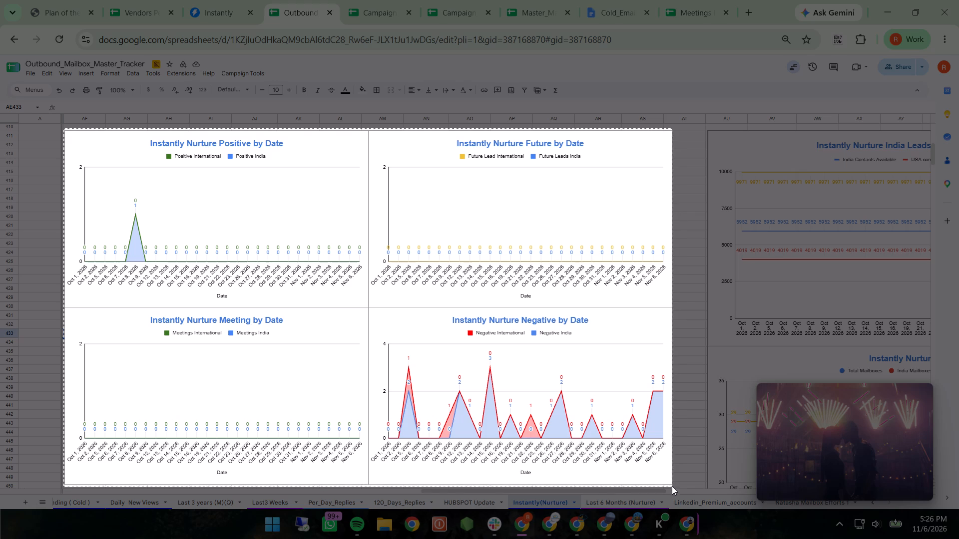
{"action": "left_click_drag", "start_coordinate": [672, 486], "coordinate": [672, 485]}
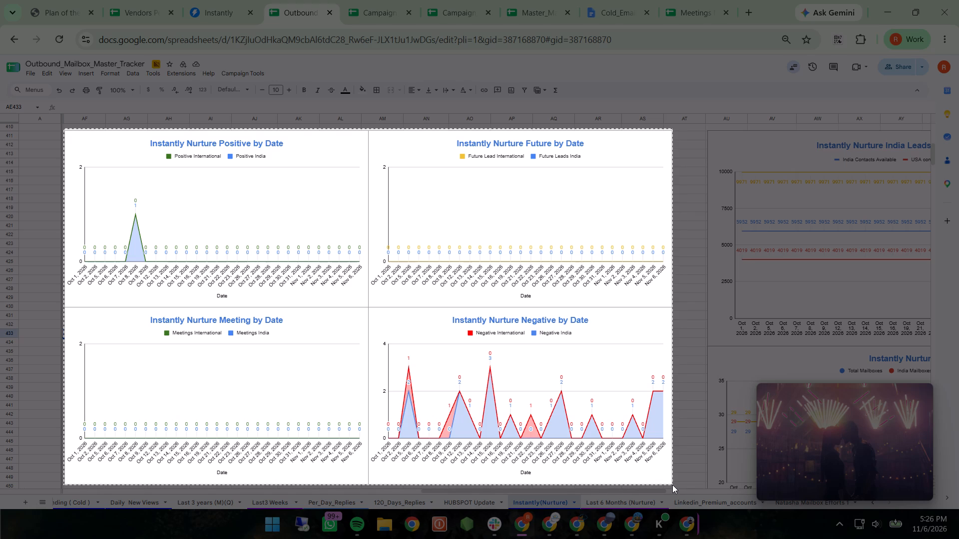
{"action": "left_click_drag", "start_coordinate": [672, 485], "coordinate": [673, 488]}
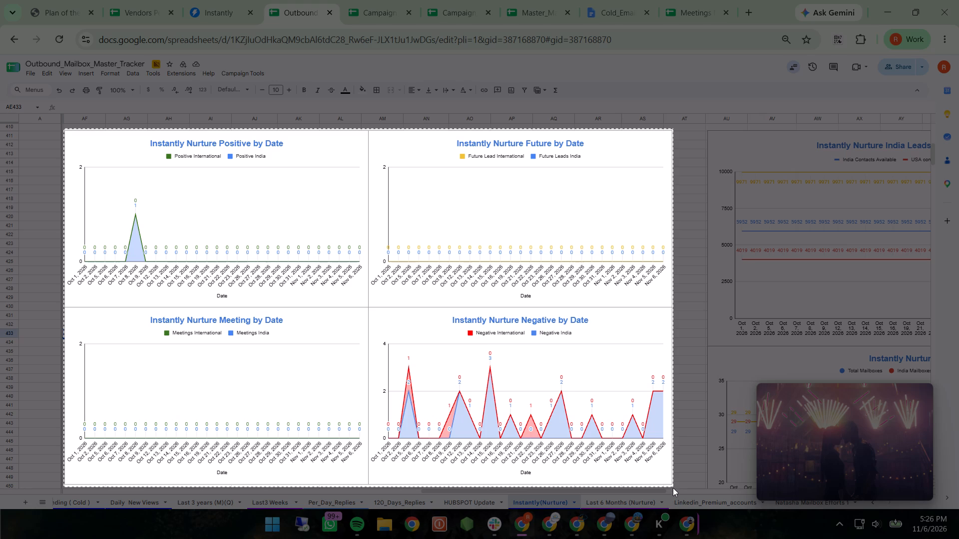
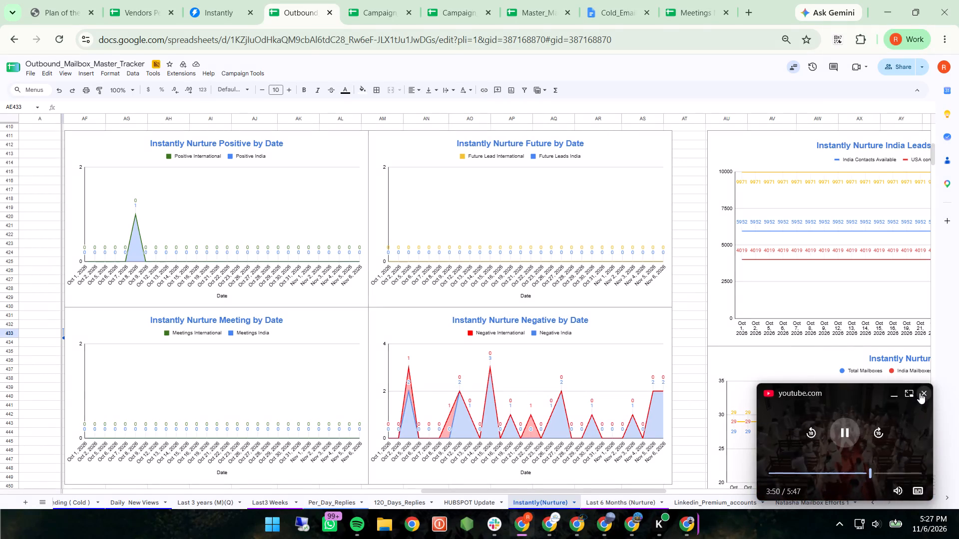
Close the floating YouTube video player covering part of the nurture sheet.
{"action": "left_click", "coordinate": [920, 393]}
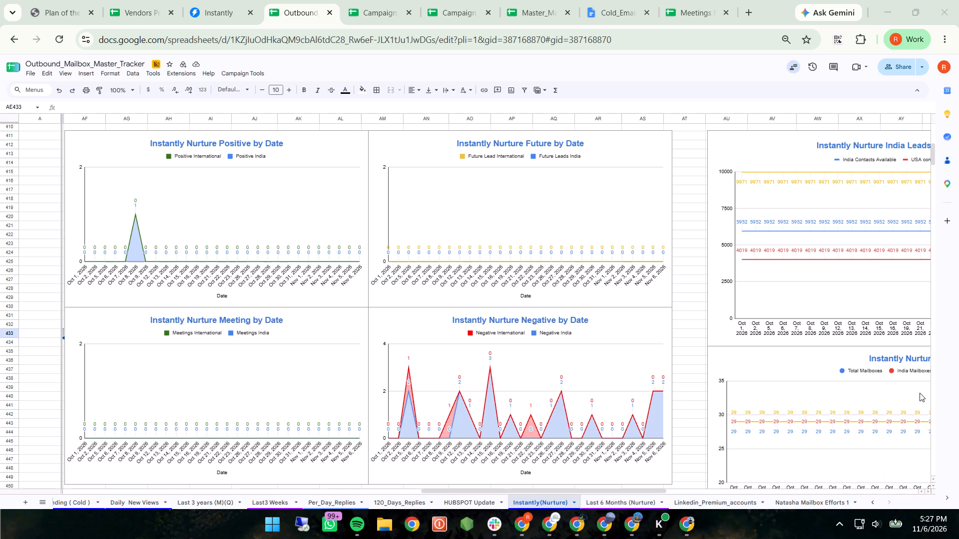
Capture a new screen snip tightly framing the four Instantly Nurture by Date charts: Positive, Future, Meeting and Negative.
{"action": "key", "text": "shift+super+s"}
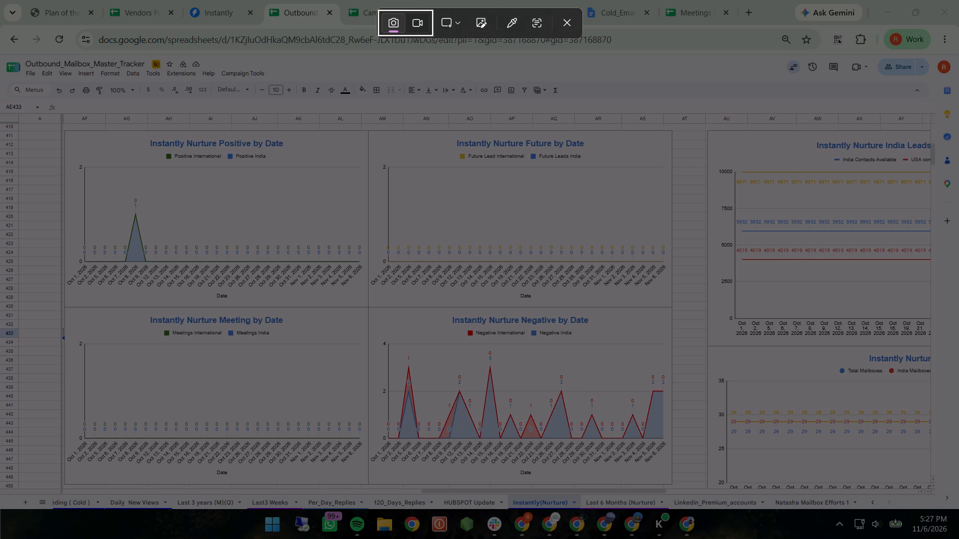
{"action": "left_click_drag", "start_coordinate": [63, 129], "coordinate": [681, 498]}
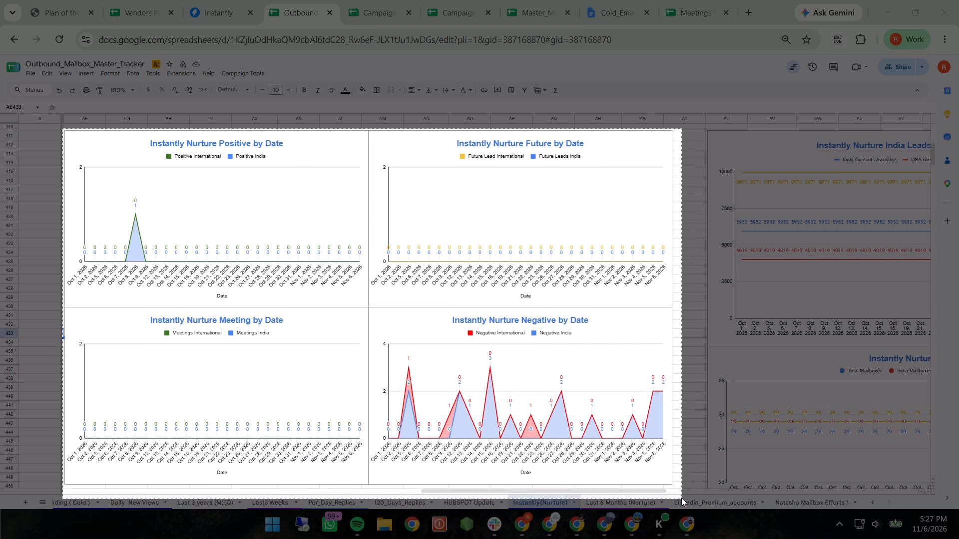
{"action": "left_click_drag", "start_coordinate": [681, 498], "coordinate": [675, 487]}
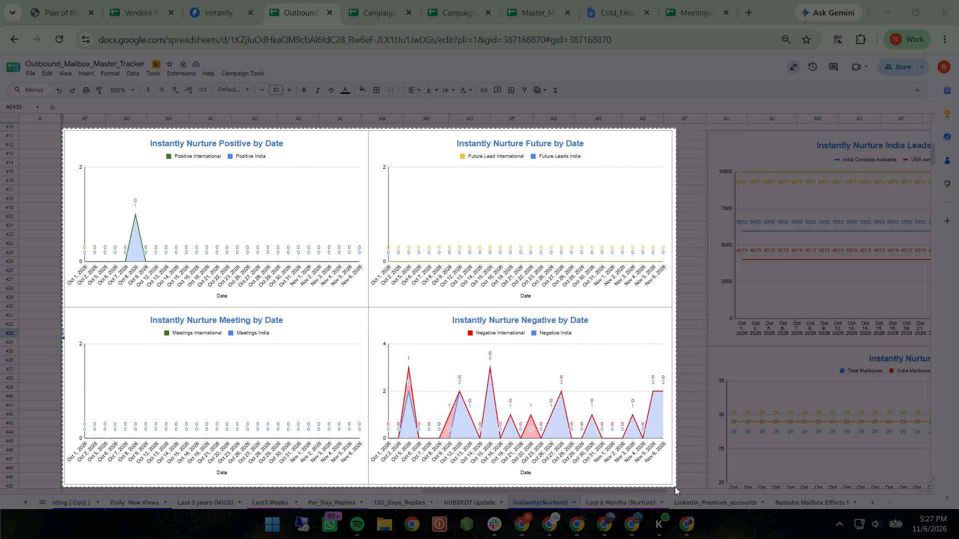
{"action": "left_click_drag", "start_coordinate": [675, 487], "coordinate": [674, 486]}
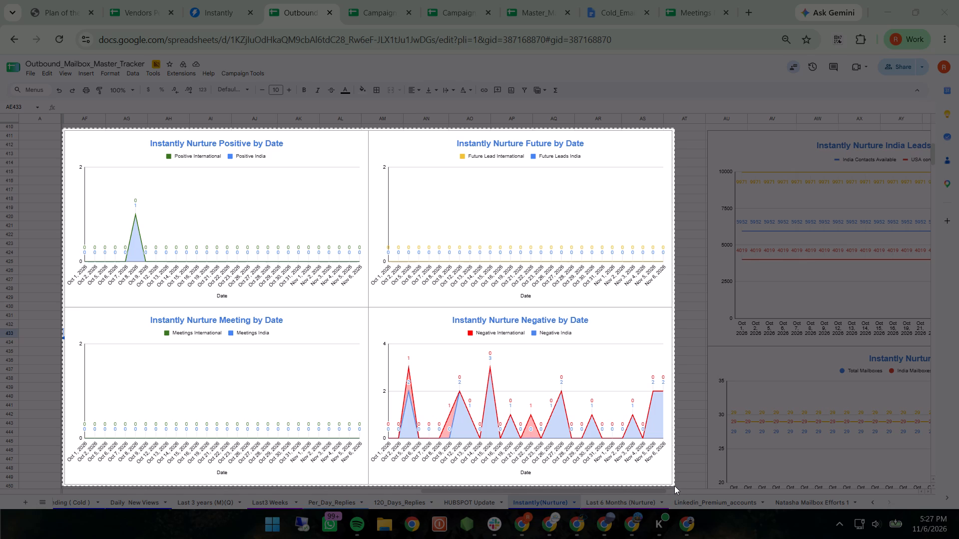
{"action": "left_click_drag", "start_coordinate": [674, 486], "coordinate": [673, 486]}
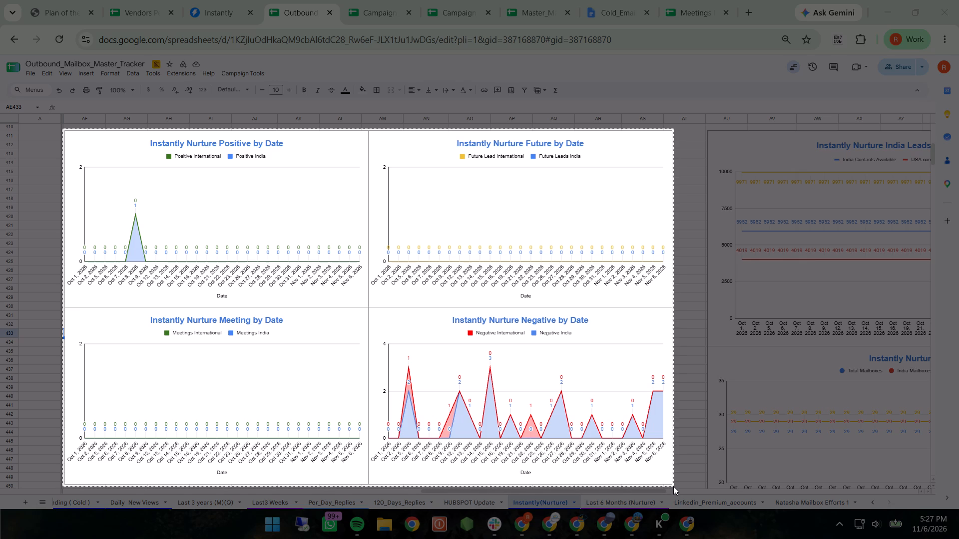
{"action": "left_click_drag", "start_coordinate": [673, 486], "coordinate": [674, 487]}
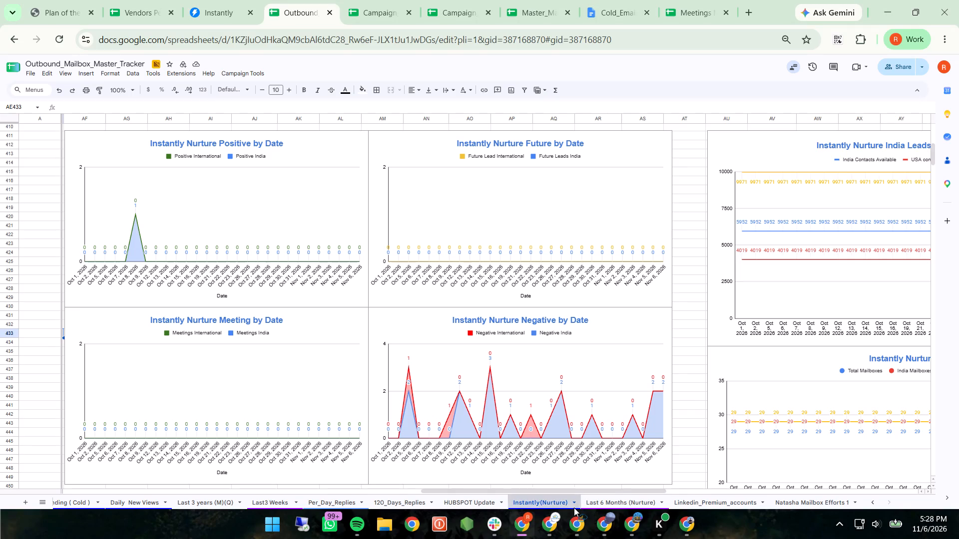
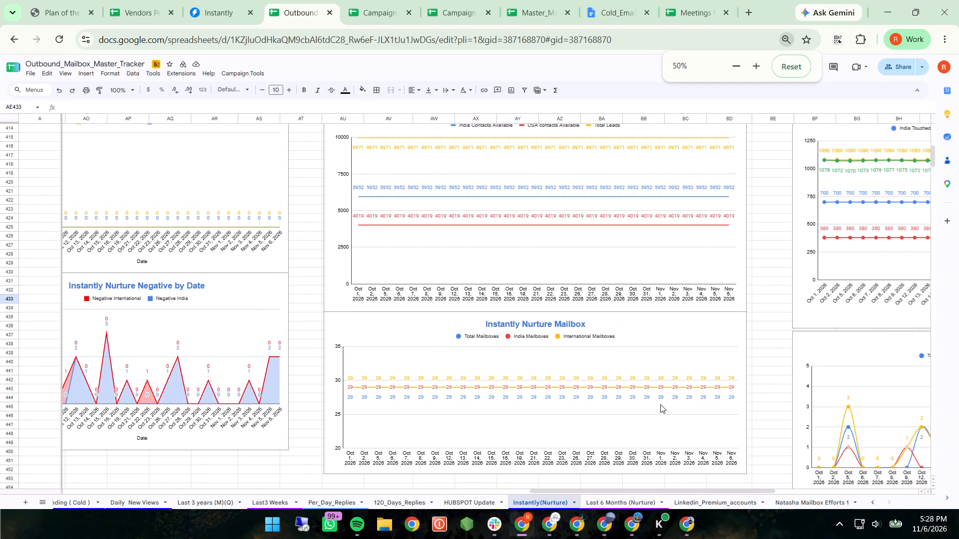
Capture a screen snip tightly framing the Instantly Nurture India Leads vs International Leads and Instantly Nurture Mailbox charts.
{"action": "scroll", "coordinate": [660, 404], "scroll_direction": "left", "scroll_amount": 1}
{"action": "scroll", "coordinate": [660, 404], "scroll_direction": "up", "scroll_amount": 1}
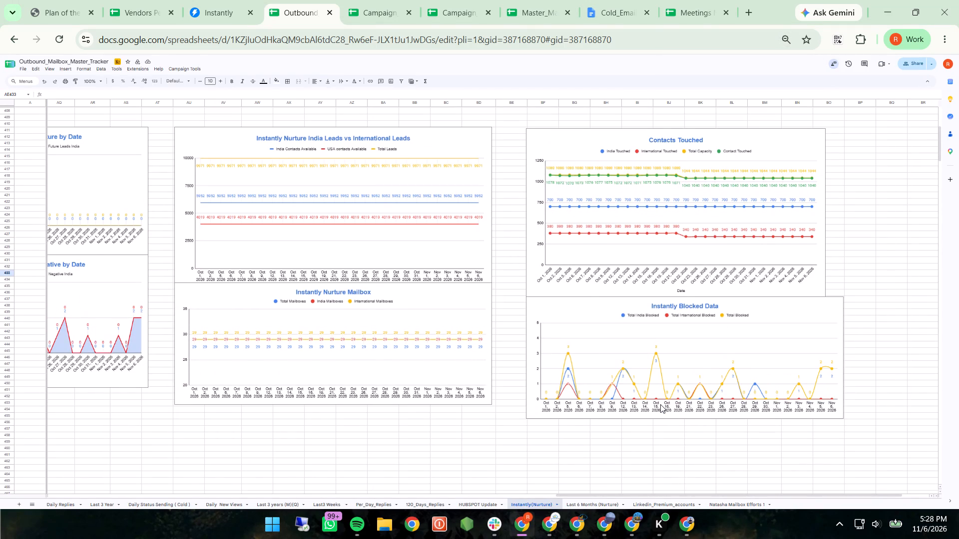
{"action": "key", "text": "shift+super+s"}
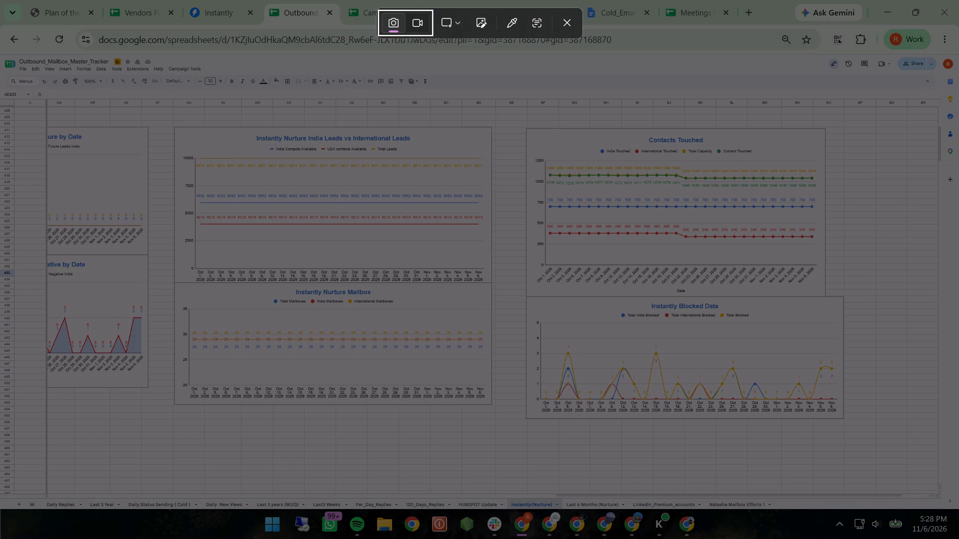
{"action": "left_click_drag", "start_coordinate": [174, 125], "coordinate": [536, 481]}
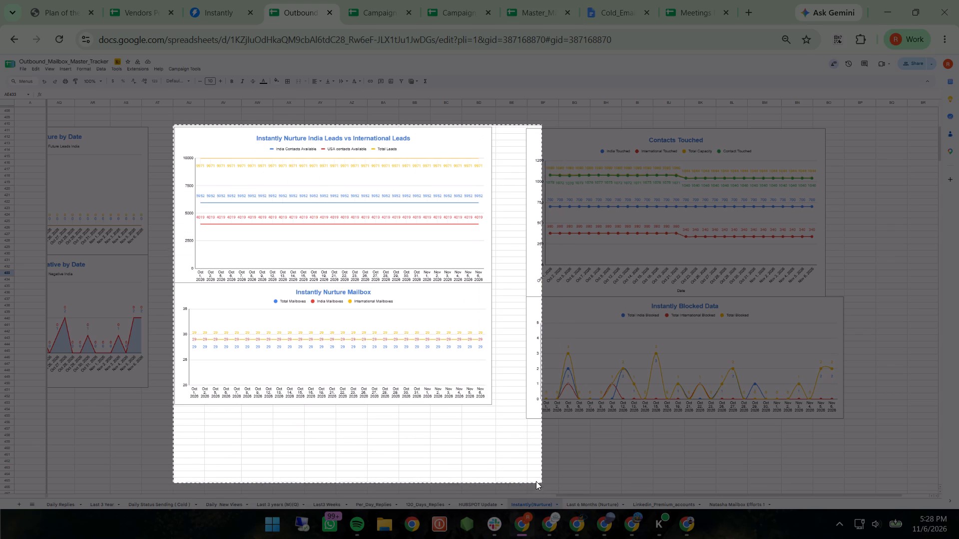
{"action": "left_click_drag", "start_coordinate": [536, 481], "coordinate": [493, 416]}
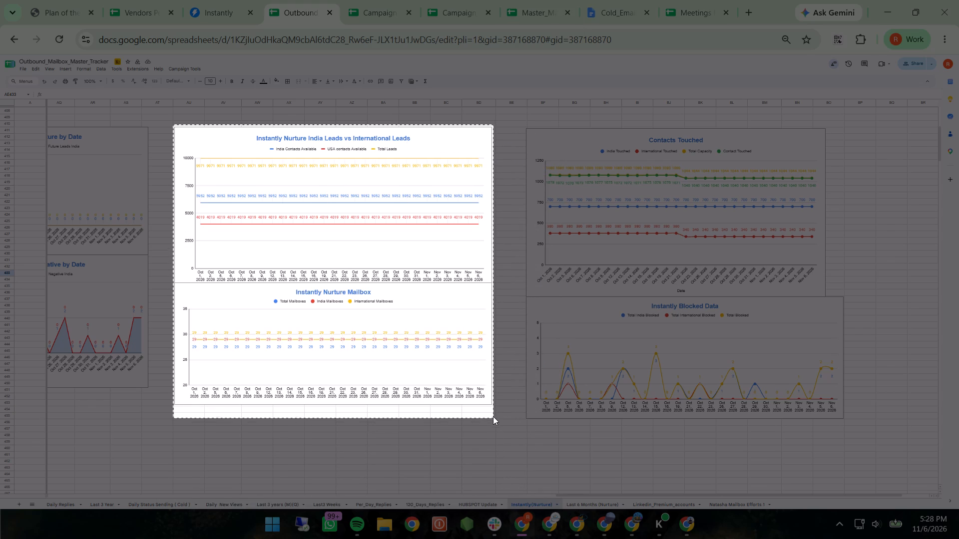
{"action": "left_click_drag", "start_coordinate": [493, 416], "coordinate": [492, 405]}
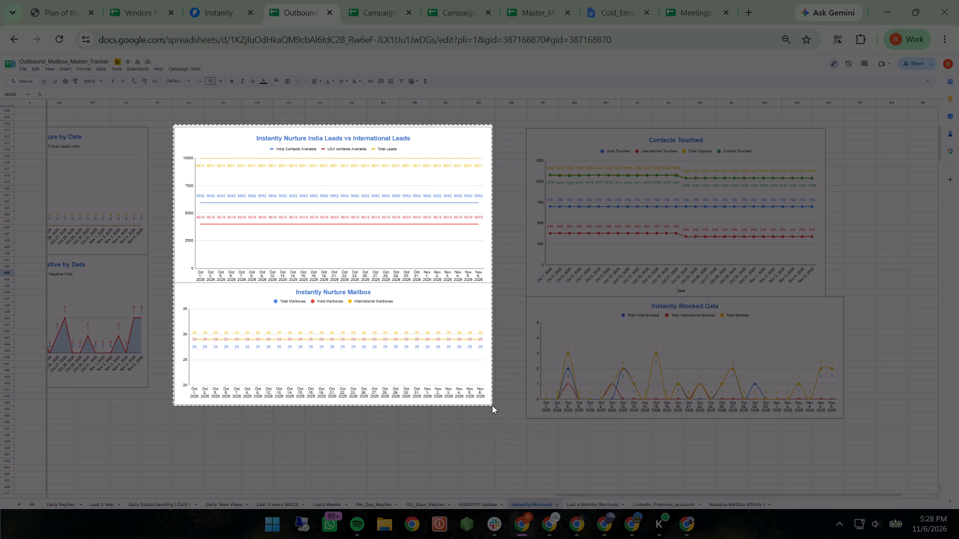
{"action": "left_click_drag", "start_coordinate": [492, 405], "coordinate": [493, 406]}
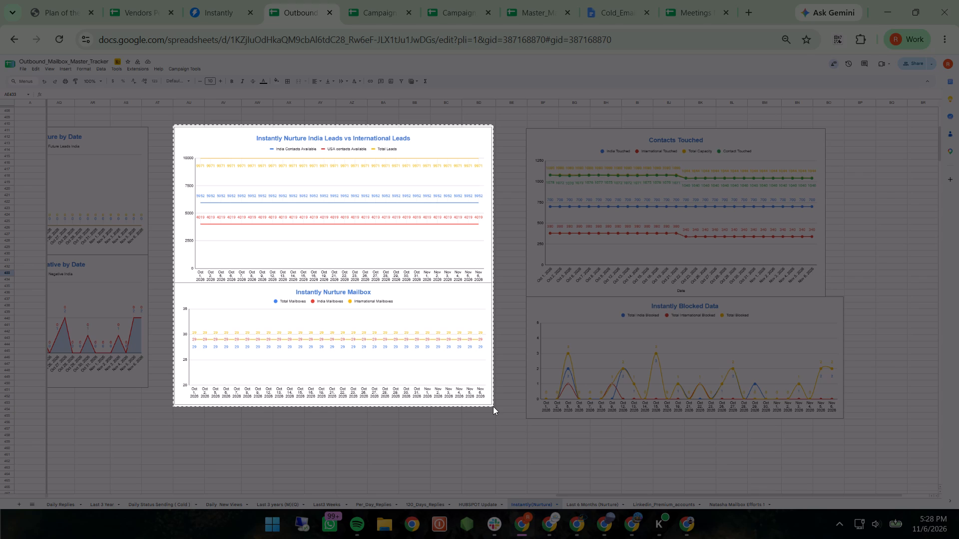
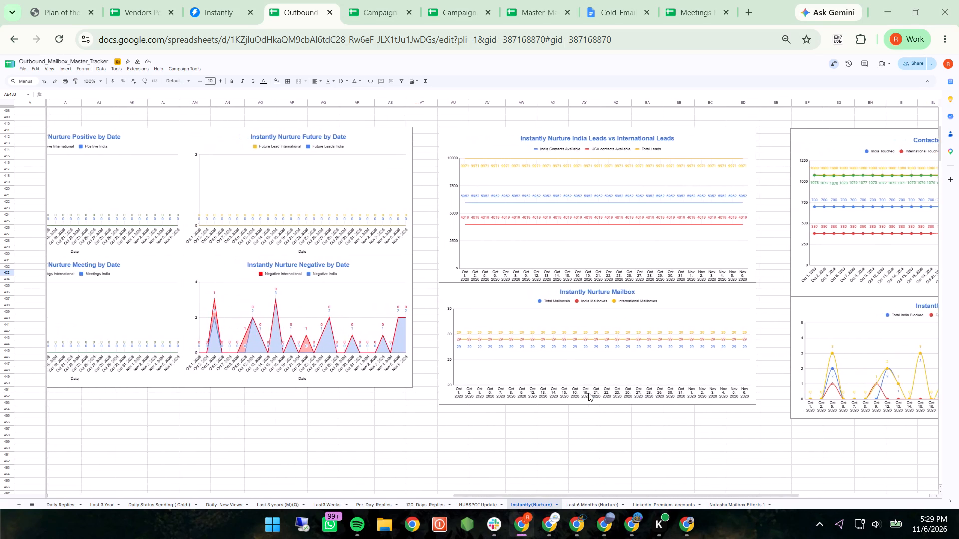
Widen the Contacts Touched chart so its right edge lines up with the Instantly Blocked Data chart below it.
{"action": "scroll", "coordinate": [588, 393], "scroll_direction": "right", "scroll_amount": 3}
{"action": "scroll", "coordinate": [588, 393], "scroll_direction": "up", "scroll_amount": 1}
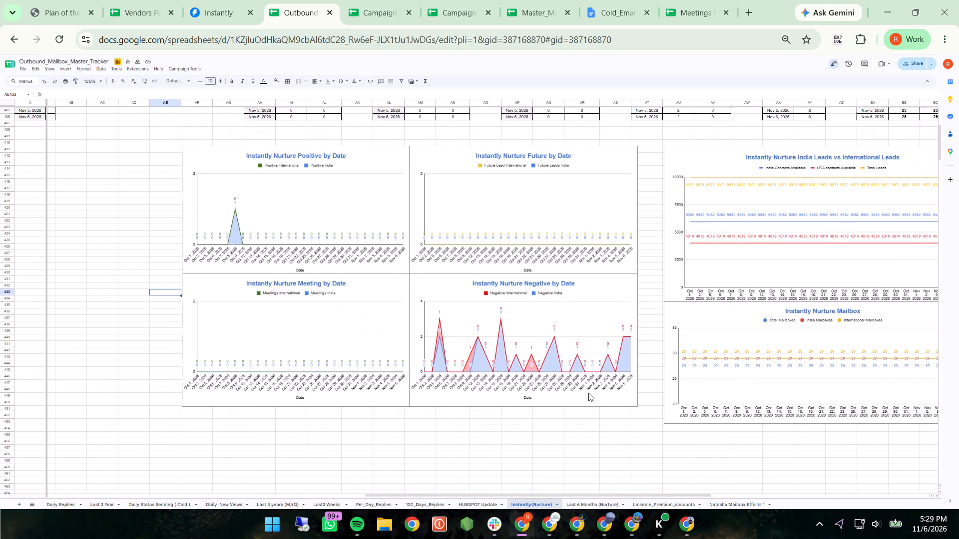
{"action": "scroll", "coordinate": [588, 393], "scroll_direction": "up", "scroll_amount": 1}
{"action": "scroll", "coordinate": [588, 393], "scroll_direction": "left", "scroll_amount": 6}
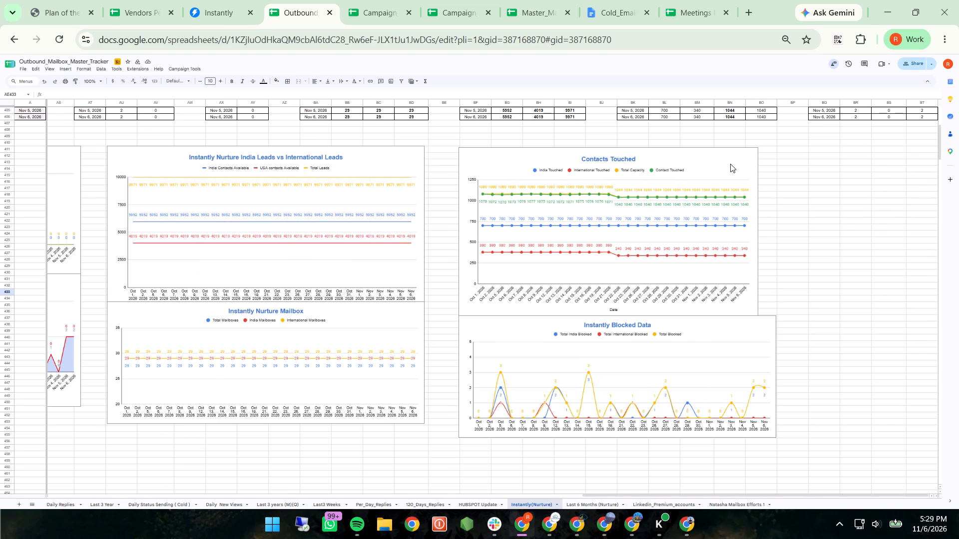
{"action": "left_click", "coordinate": [745, 222]}
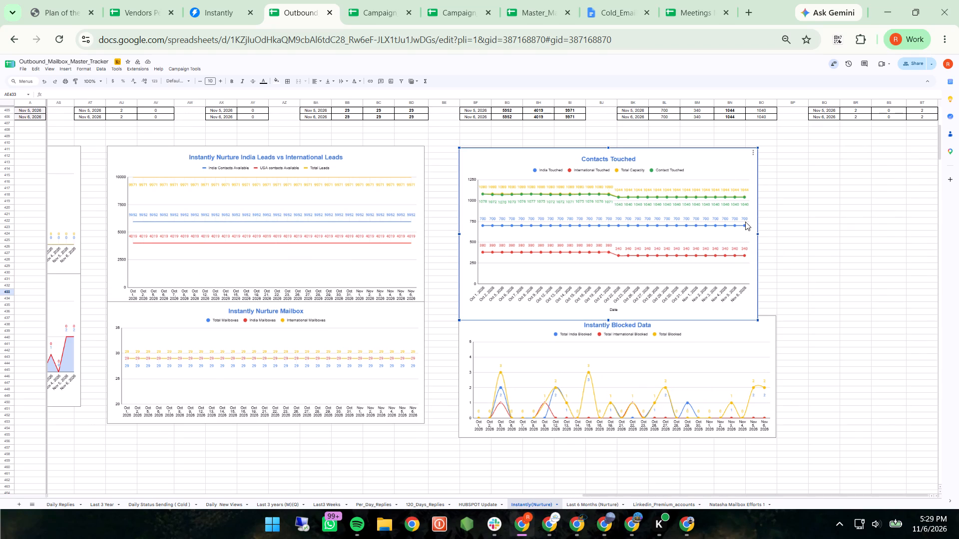
{"action": "left_click_drag", "start_coordinate": [757, 235], "coordinate": [770, 234]}
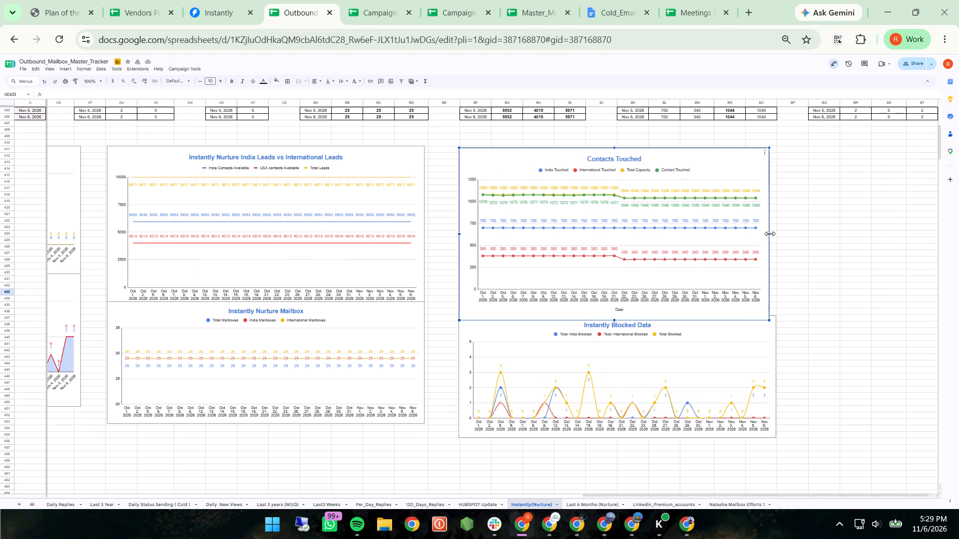
{"action": "left_click_drag", "start_coordinate": [770, 234], "coordinate": [774, 234]}
Move the Instantly Blocked Data chart down so it sits directly beneath the Contacts Touched chart without overlapping it.
{"action": "left_click", "coordinate": [664, 390]}
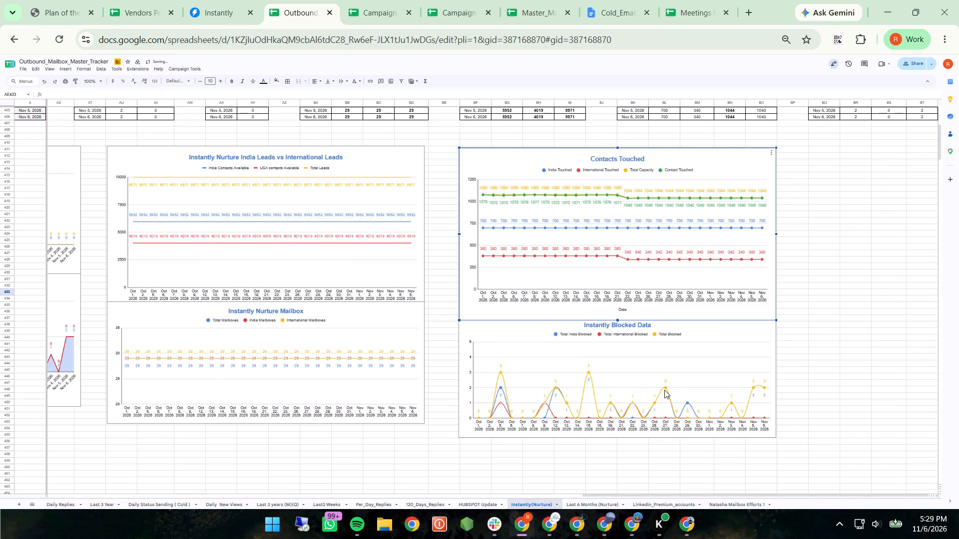
{"action": "left_click_drag", "start_coordinate": [664, 390], "coordinate": [665, 399]}
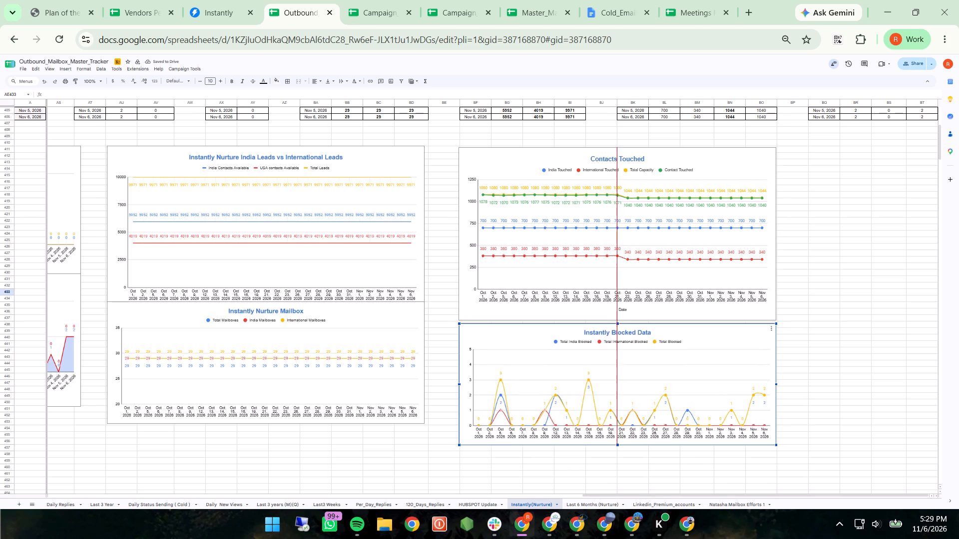
{"action": "left_click_drag", "start_coordinate": [665, 399], "coordinate": [664, 398]}
Download the Contacts Touched chart as a PNG image.
{"action": "scroll", "coordinate": [833, 306], "scroll_direction": "up", "scroll_amount": 1}
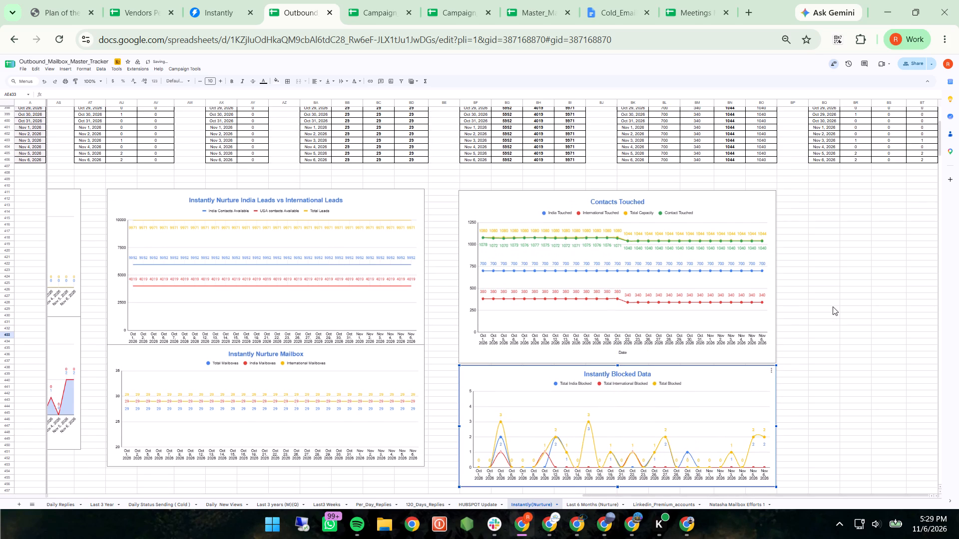
{"action": "left_click", "coordinate": [770, 216]}
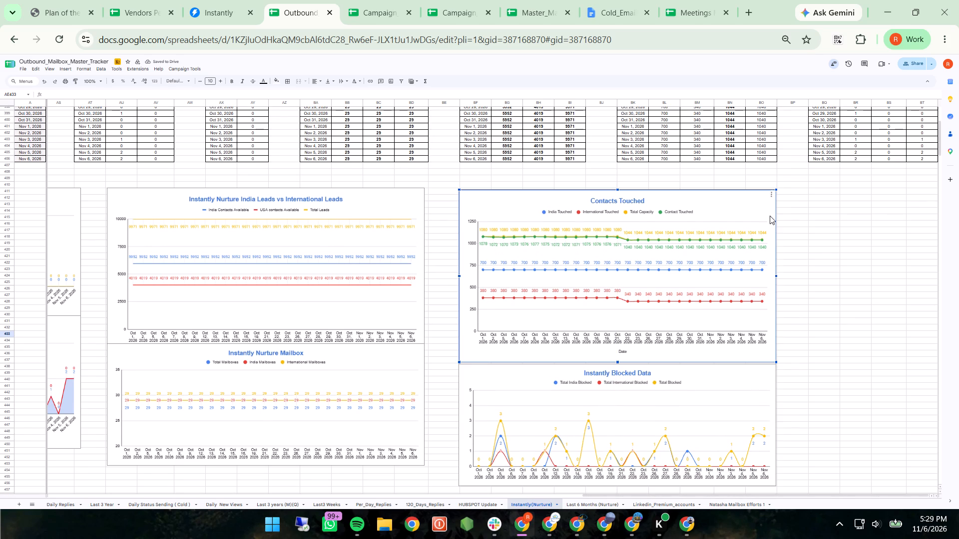
{"action": "left_click_drag", "start_coordinate": [771, 191], "coordinate": [799, 224]}
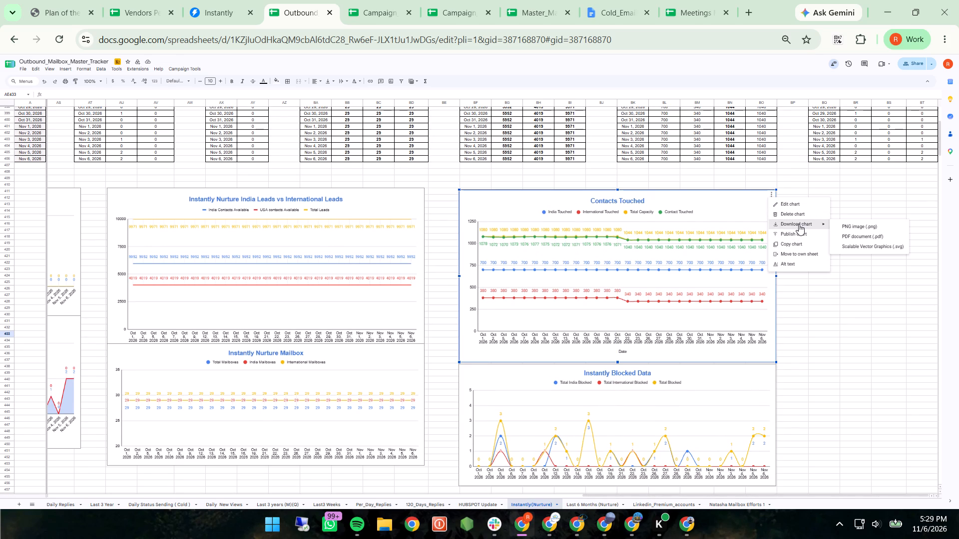
{"action": "left_click", "coordinate": [843, 221]}
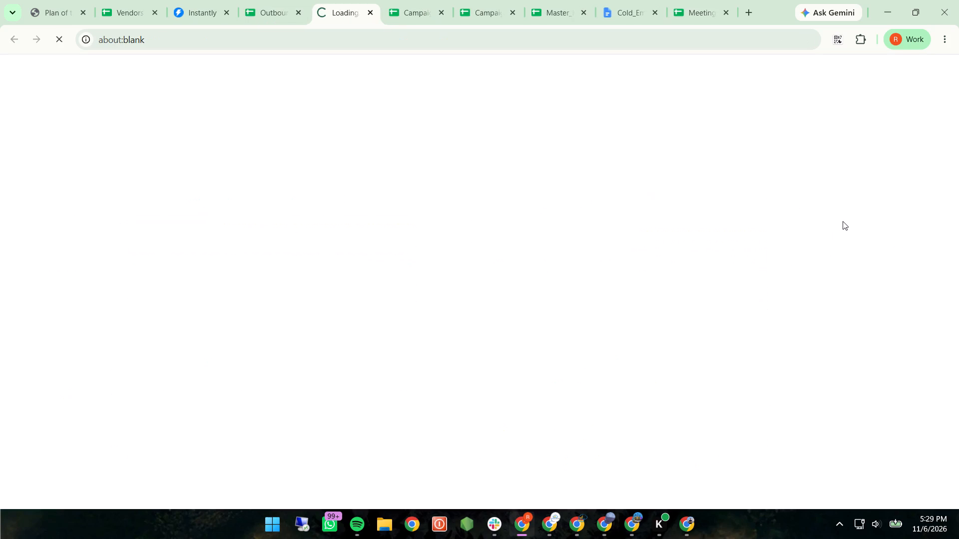
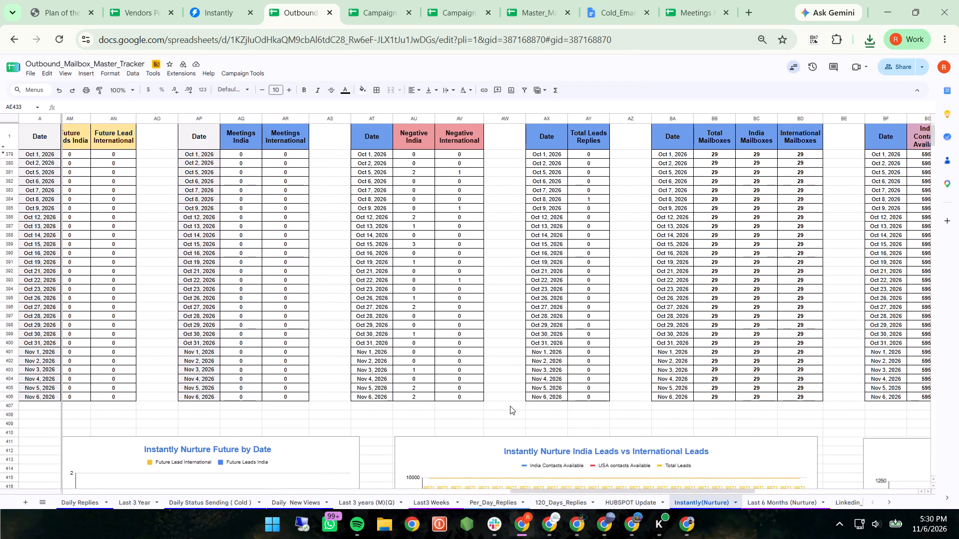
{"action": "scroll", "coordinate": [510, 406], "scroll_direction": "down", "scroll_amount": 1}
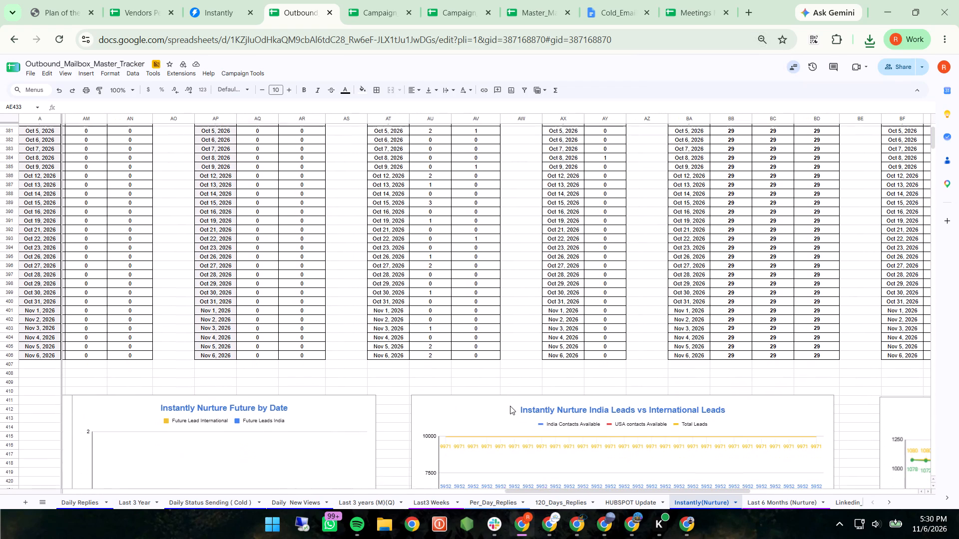
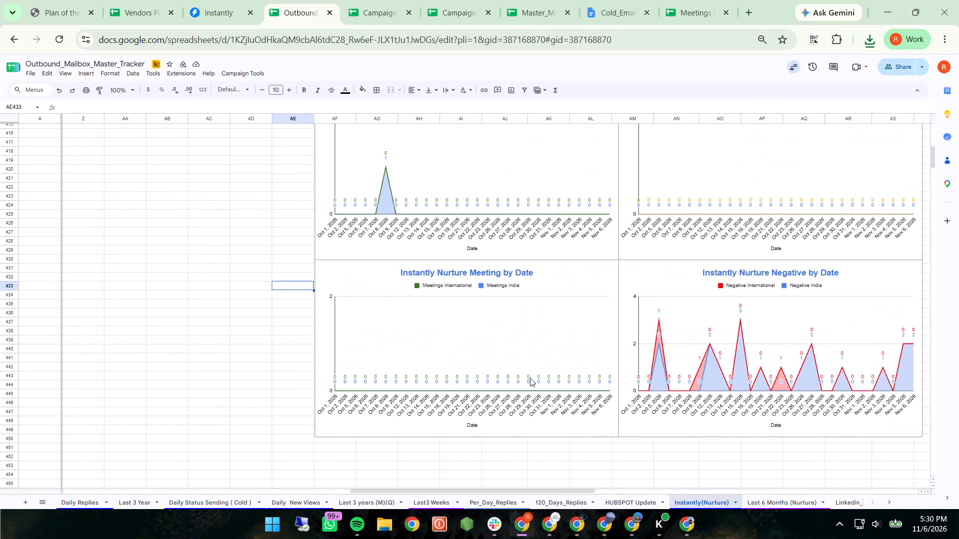
Duplicate the "Instantly Nurture Positive by Date" chart into the empty area below the nurture charts, at cell AH464.
{"action": "scroll", "coordinate": [530, 378], "scroll_direction": "left", "scroll_amount": 1}
{"action": "scroll", "coordinate": [740, 328], "scroll_direction": "up", "scroll_amount": 1}
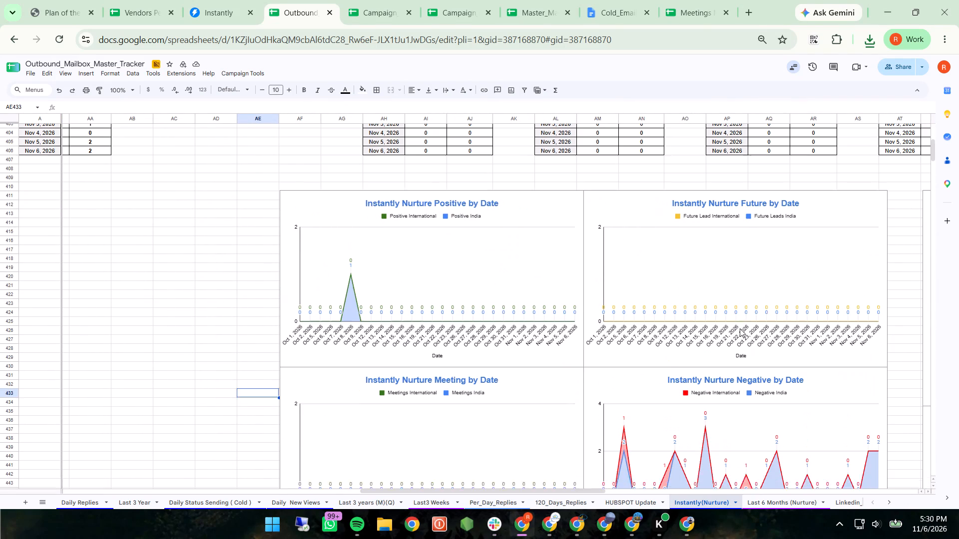
{"action": "scroll", "coordinate": [740, 328], "scroll_direction": "up", "scroll_amount": 1}
{"action": "left_click", "coordinate": [555, 272]}
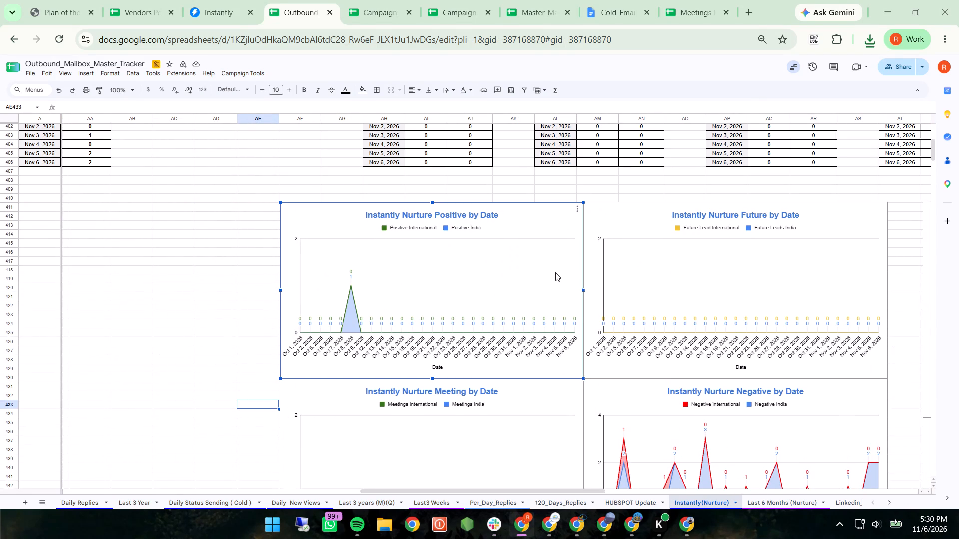
{"action": "key", "text": "ctrl+c"}
{"action": "scroll", "coordinate": [555, 272], "scroll_direction": "down", "scroll_amount": 5}
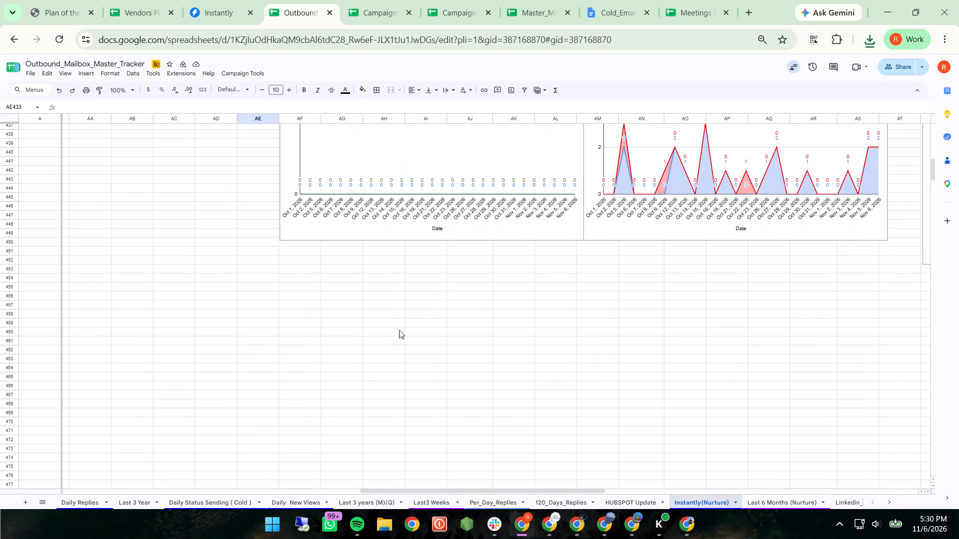
{"action": "left_click", "coordinate": [374, 366]}
{"action": "key", "text": "ctrl+v"}
Move the duplicated chart beneath "Instantly Nurture Meeting by Date", with its top-left corner at about column AF, row 452.
{"action": "left_click_drag", "start_coordinate": [521, 354], "coordinate": [489, 332]}
{"action": "left_click_drag", "start_coordinate": [566, 342], "coordinate": [484, 267]}
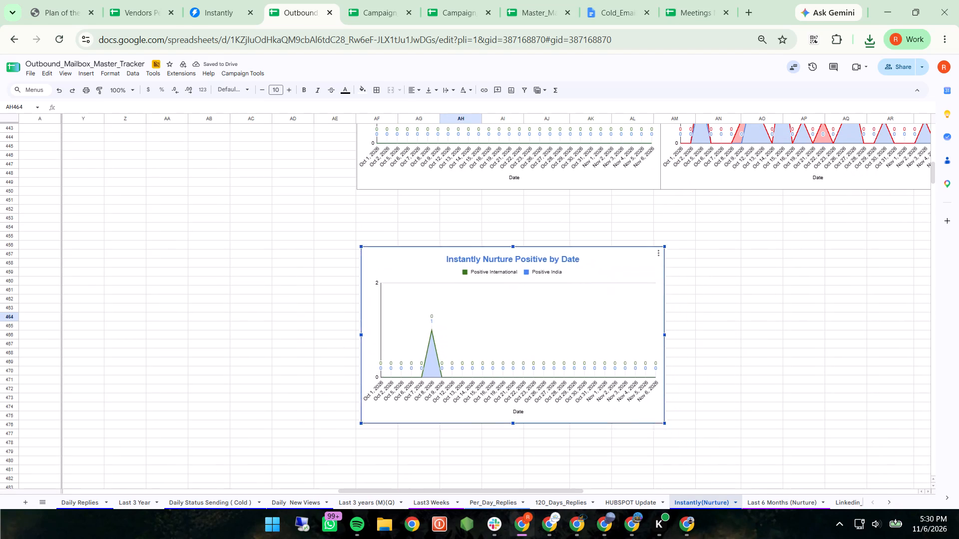
{"action": "left_click_drag", "start_coordinate": [484, 267], "coordinate": [481, 231]}
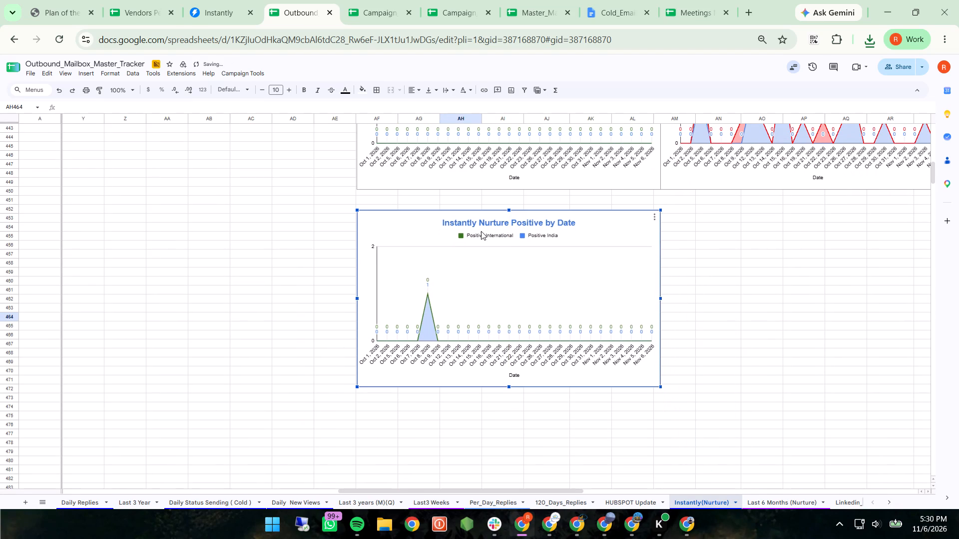
Change the duplicated chart's data range to AX:AY, covering the Date and Total Leads Replies columns.
{"action": "scroll", "coordinate": [481, 231], "scroll_direction": "up", "scroll_amount": 4}
{"action": "scroll", "coordinate": [481, 231], "scroll_direction": "down", "scroll_amount": 1}
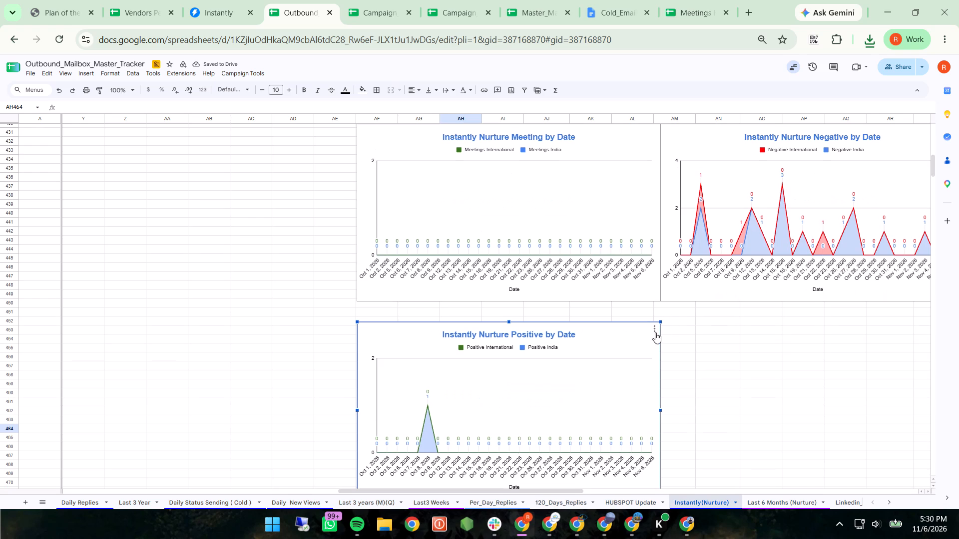
{"action": "left_click", "coordinate": [654, 333]}
{"action": "left_click", "coordinate": [667, 341]}
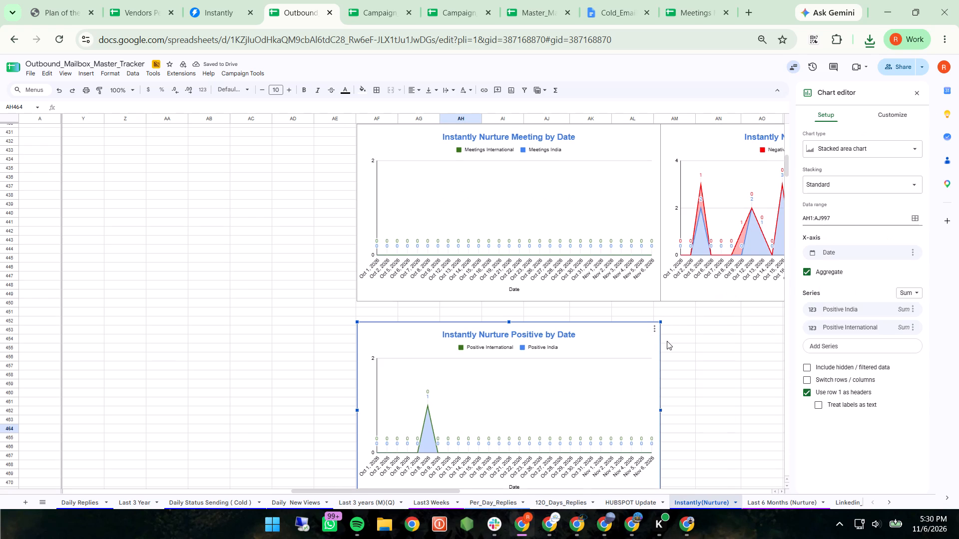
{"action": "scroll", "coordinate": [810, 223], "scroll_direction": "up", "scroll_amount": 4}
{"action": "scroll", "coordinate": [698, 239], "scroll_direction": "up", "scroll_amount": 8}
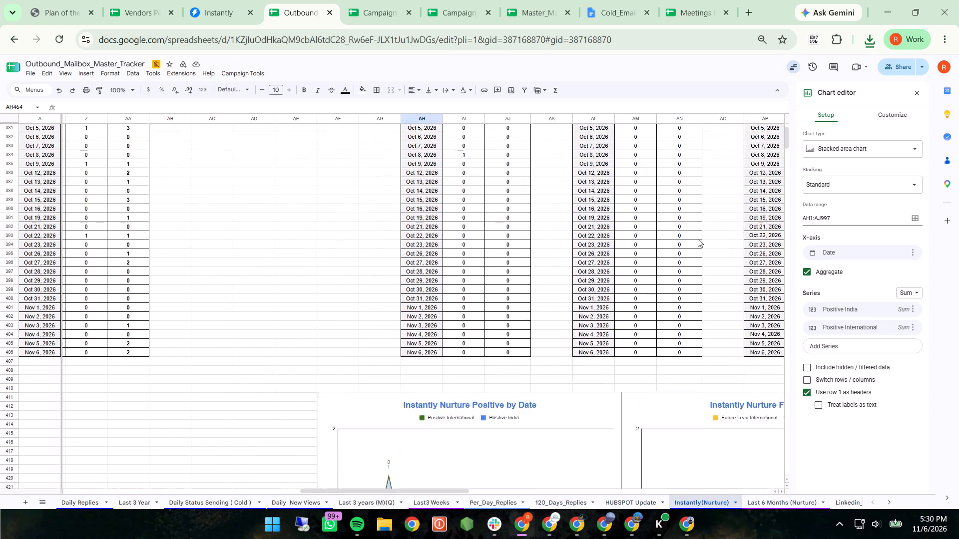
{"action": "scroll", "coordinate": [698, 239], "scroll_direction": "up", "scroll_amount": 2}
{"action": "scroll", "coordinate": [698, 239], "scroll_direction": "left", "scroll_amount": 4}
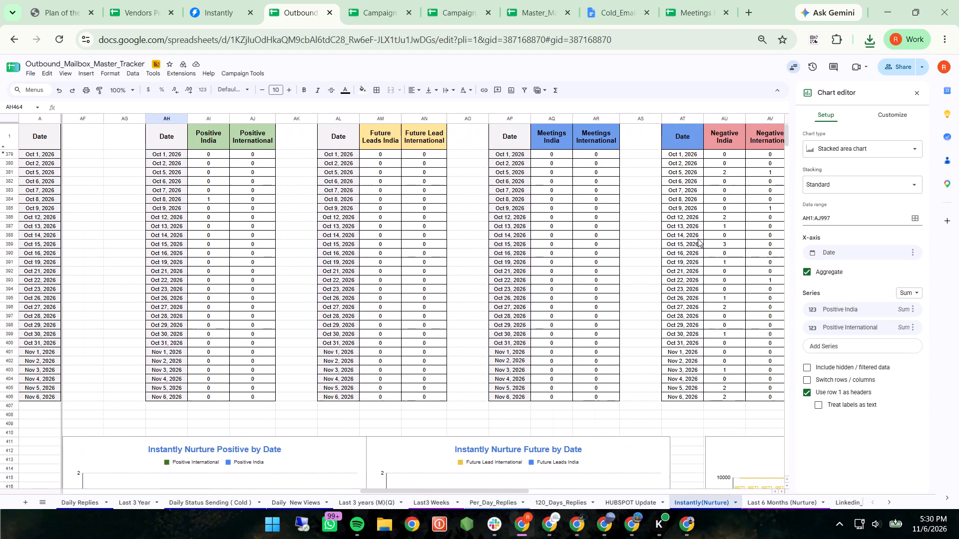
{"action": "scroll", "coordinate": [698, 239], "scroll_direction": "left", "scroll_amount": 4}
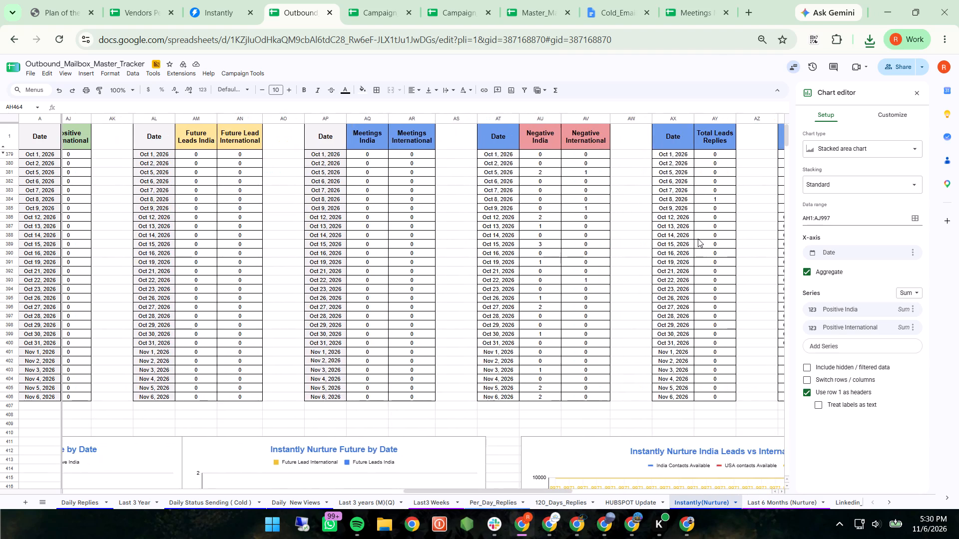
{"action": "scroll", "coordinate": [698, 239], "scroll_direction": "left", "scroll_amount": 2}
{"action": "left_click", "coordinate": [914, 217]}
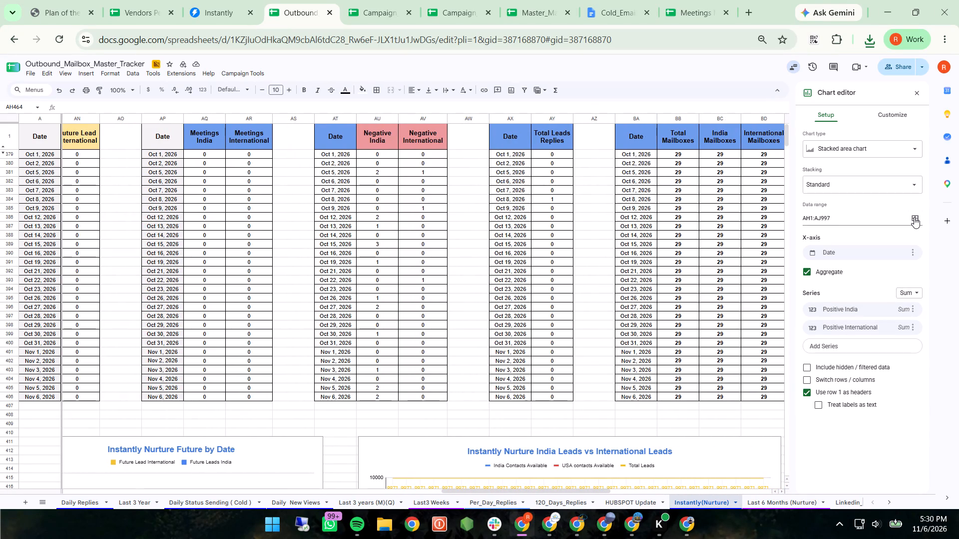
{"action": "left_click", "coordinate": [500, 117]}
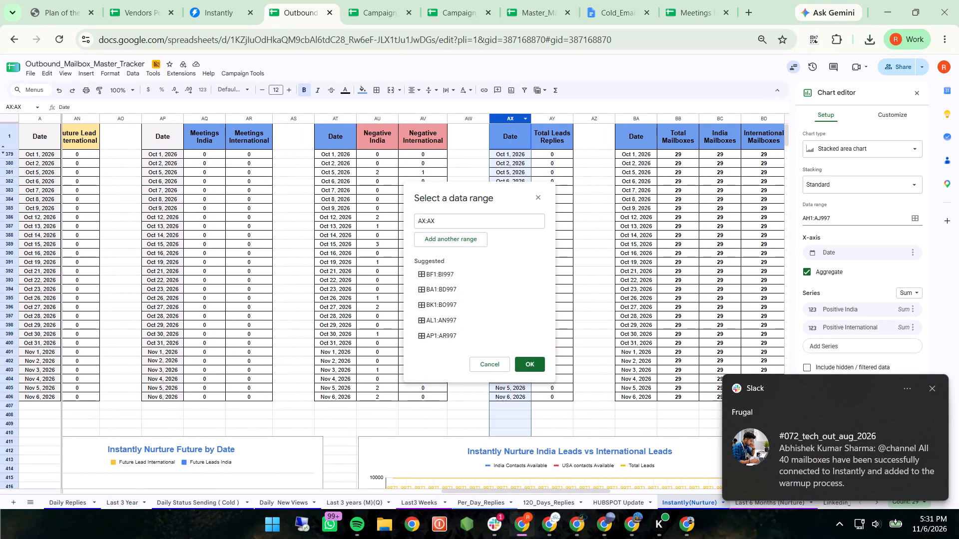
{"action": "key", "text": "shift+Right"}
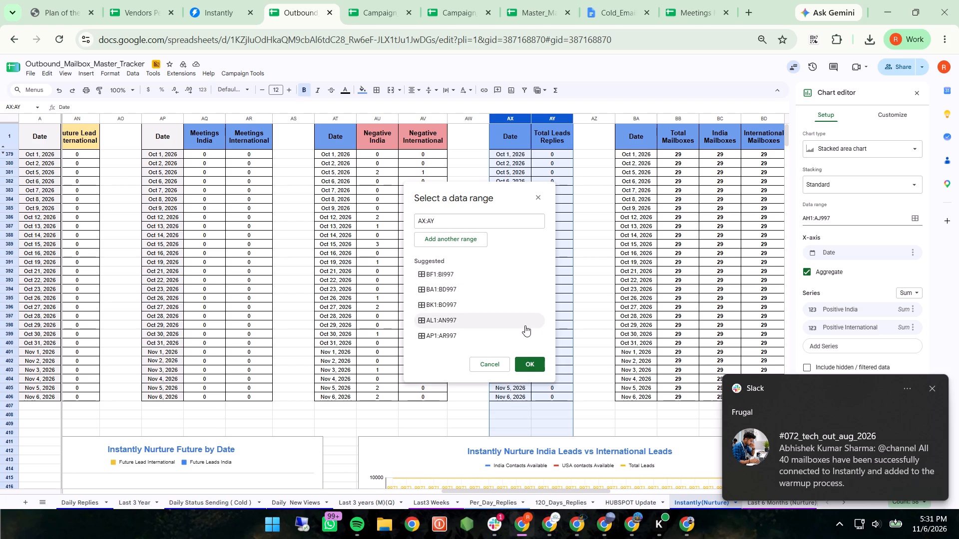
{"action": "left_click", "coordinate": [526, 363]}
{"action": "scroll", "coordinate": [526, 363], "scroll_direction": "down", "scroll_amount": 2}
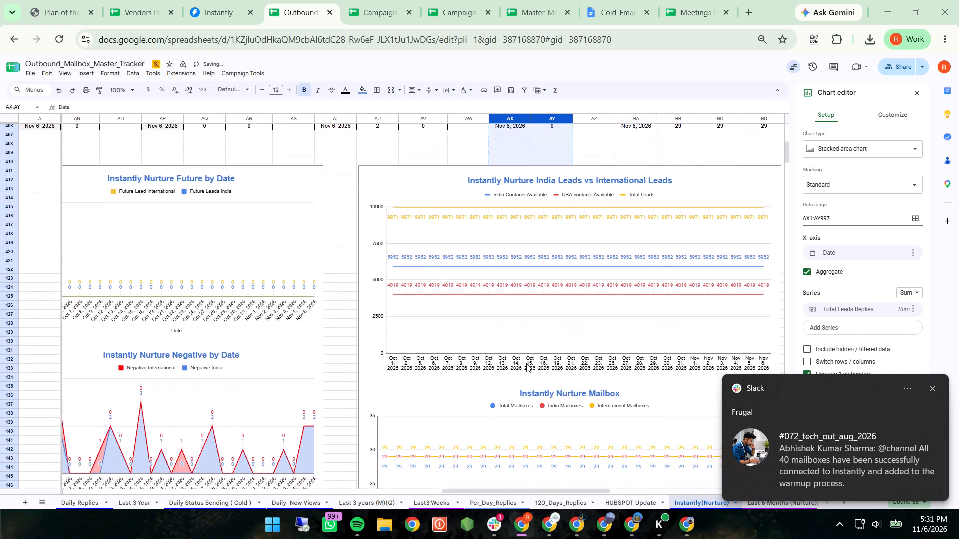
{"action": "scroll", "coordinate": [526, 363], "scroll_direction": "down", "scroll_amount": 3}
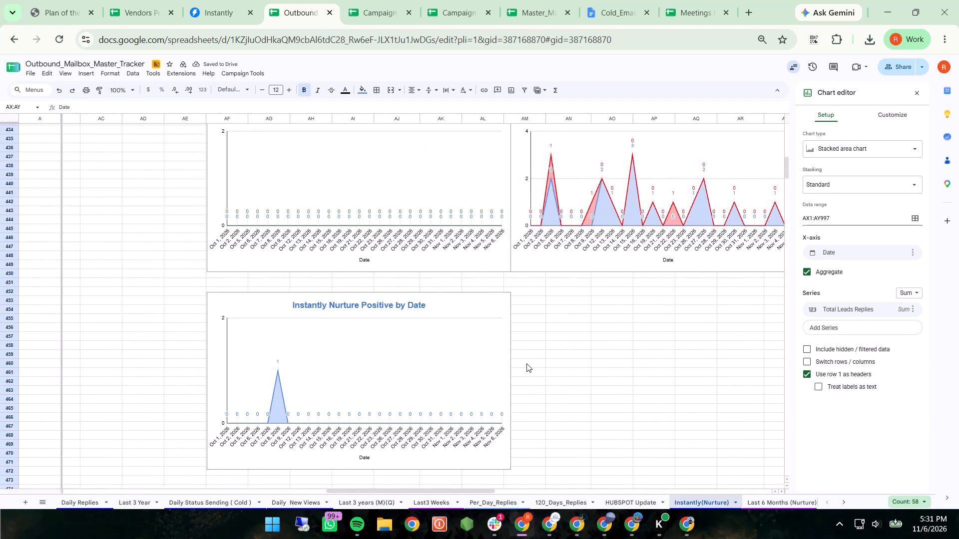
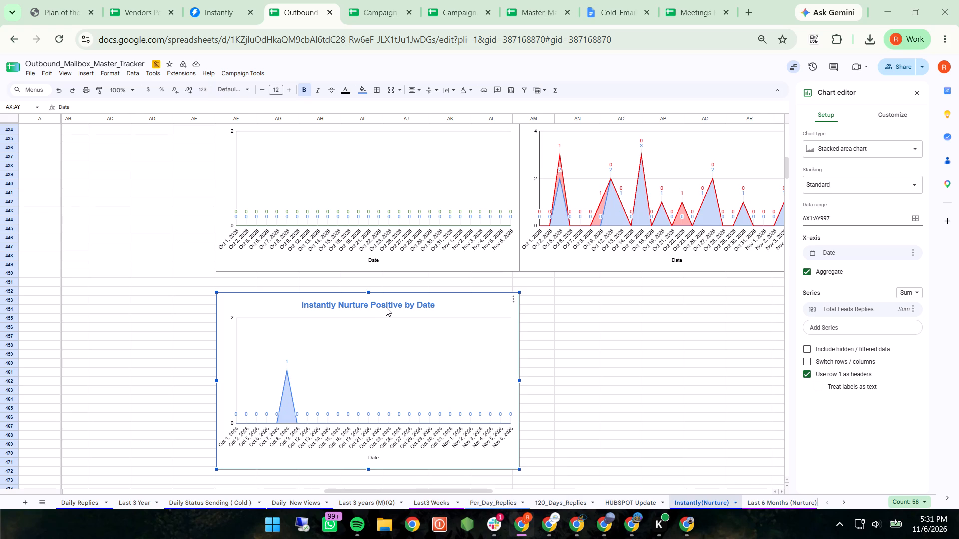
Replace the duplicated chart's title with "Instantly Lead Replies".
{"action": "left_click", "coordinate": [880, 224]}
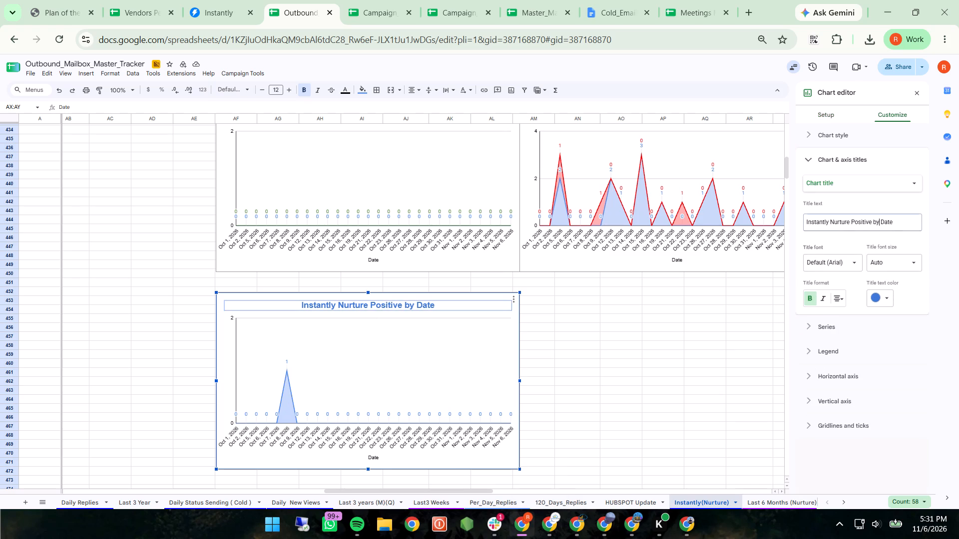
{"action": "key", "text": "ctrl+a"}
{"action": "key", "text": "BackSpace"}
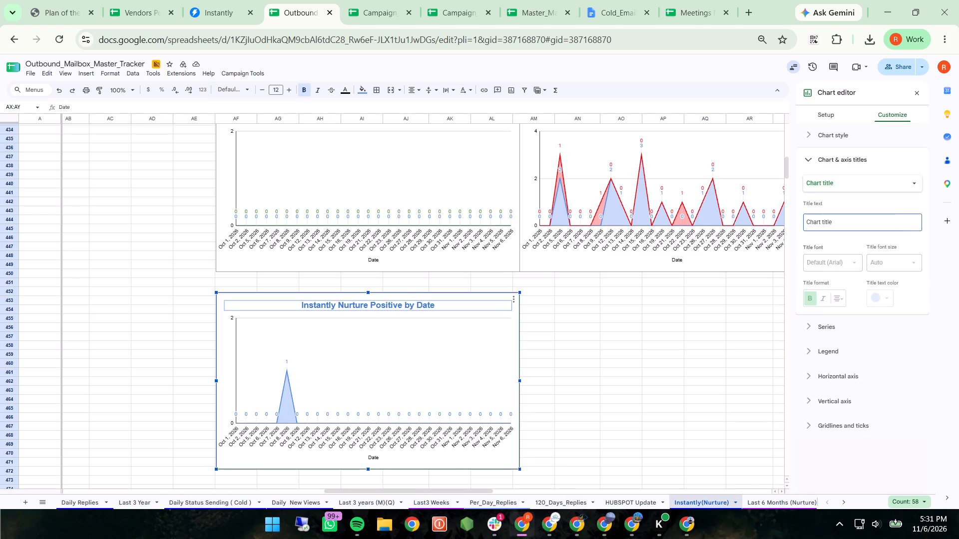
{"action": "type", "text": "Instantly"}
{"action": "key", "text": "space"}
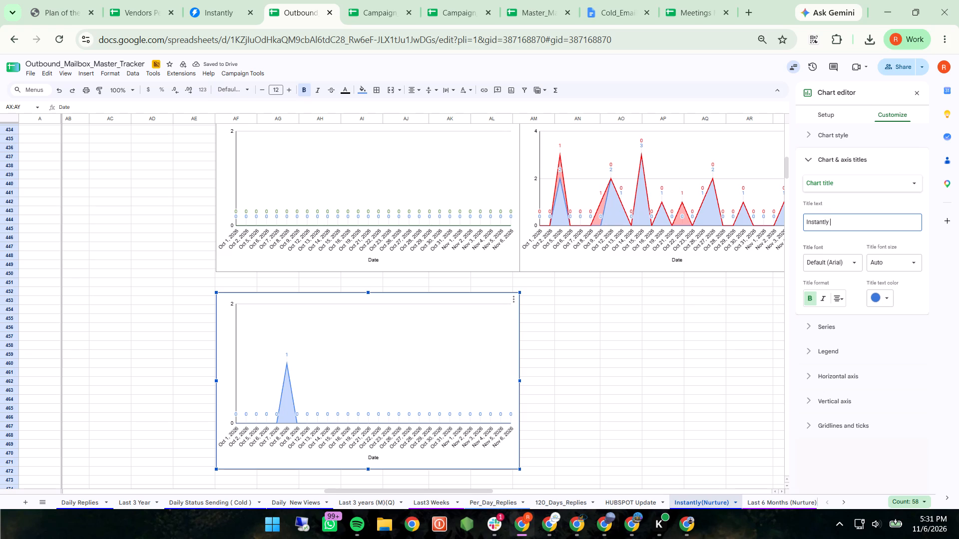
{"action": "key", "text": "shift+l"}
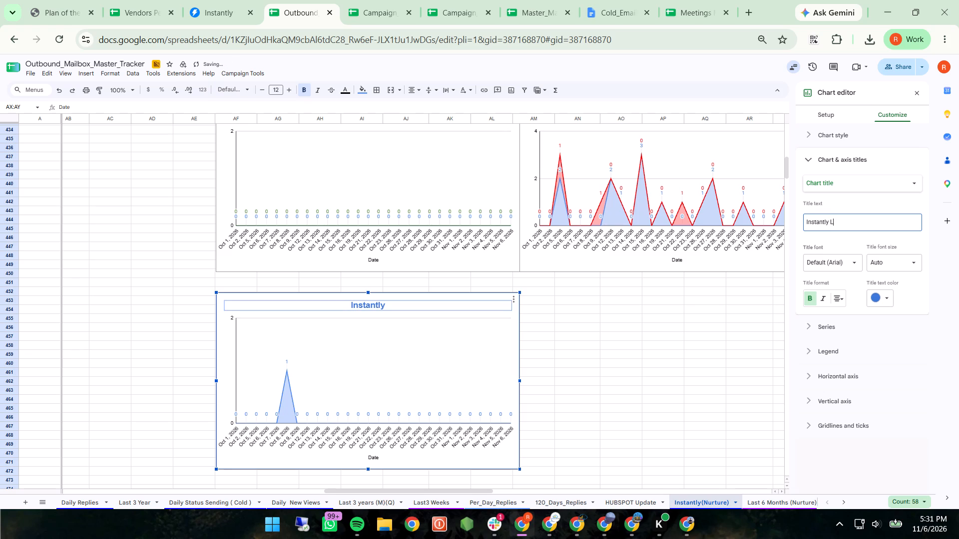
{"action": "type", "text": "ea"}
{"action": "key", "text": "d"}
{"action": "key", "text": "space"}
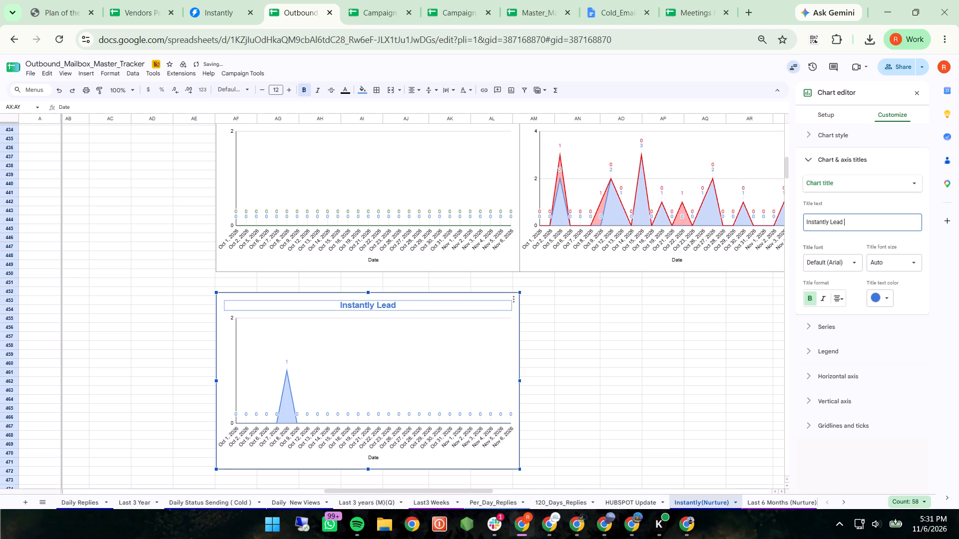
{"action": "type", "text": "Replies"}
{"action": "key", "text": "Return"}
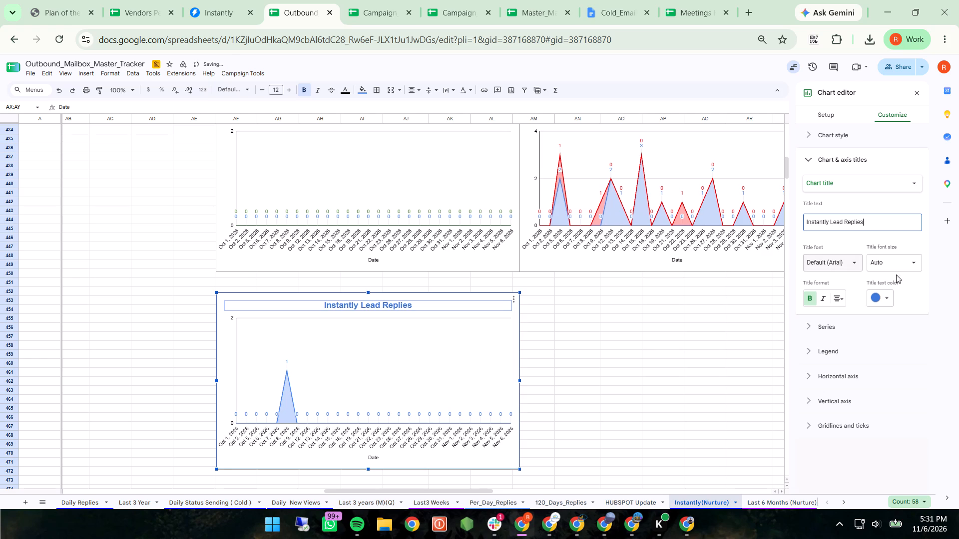
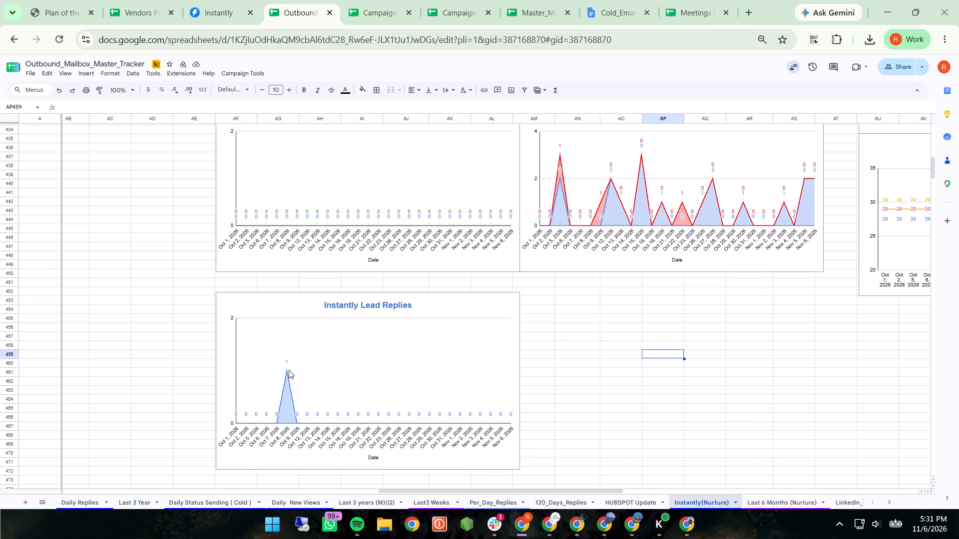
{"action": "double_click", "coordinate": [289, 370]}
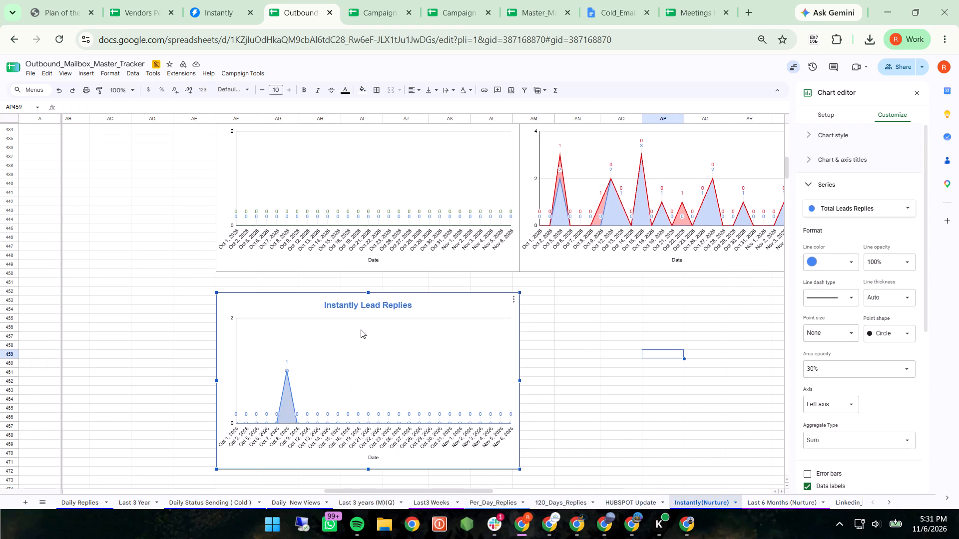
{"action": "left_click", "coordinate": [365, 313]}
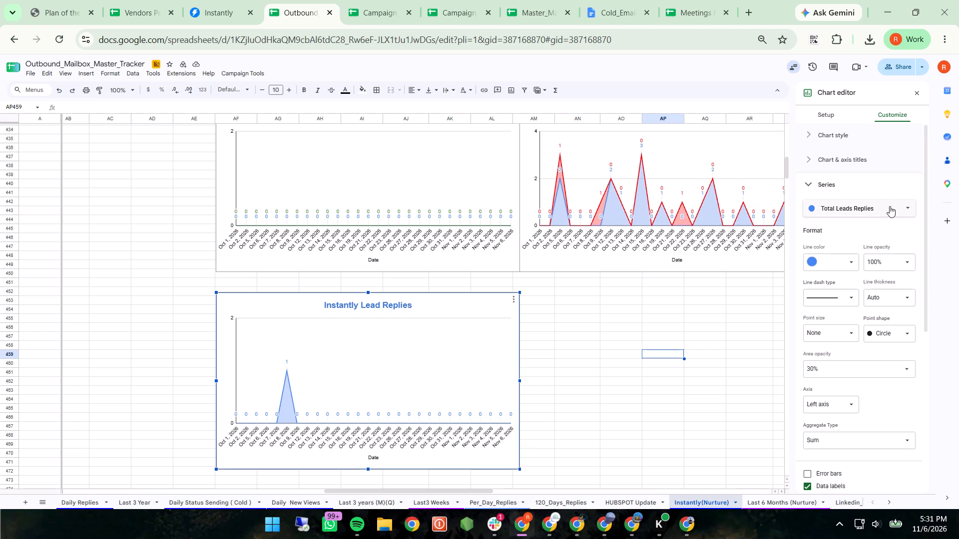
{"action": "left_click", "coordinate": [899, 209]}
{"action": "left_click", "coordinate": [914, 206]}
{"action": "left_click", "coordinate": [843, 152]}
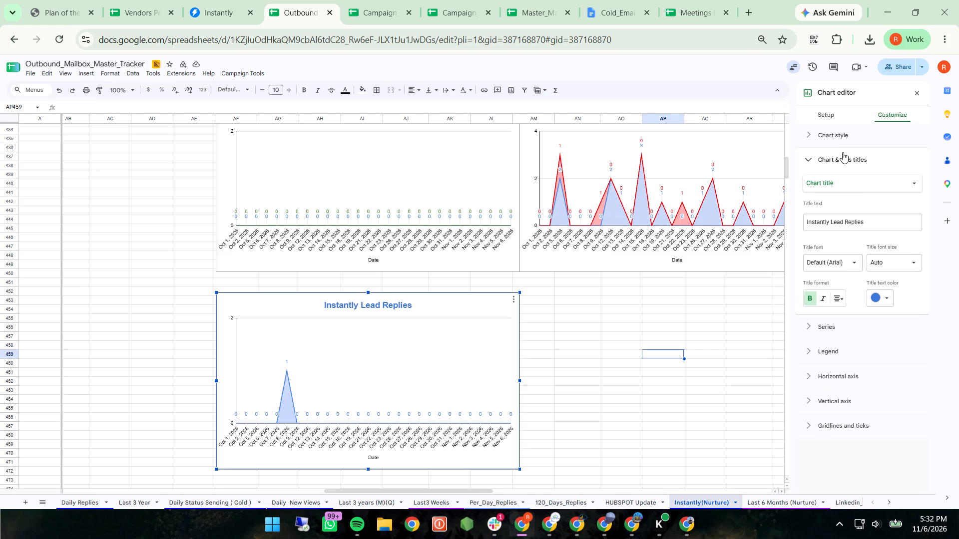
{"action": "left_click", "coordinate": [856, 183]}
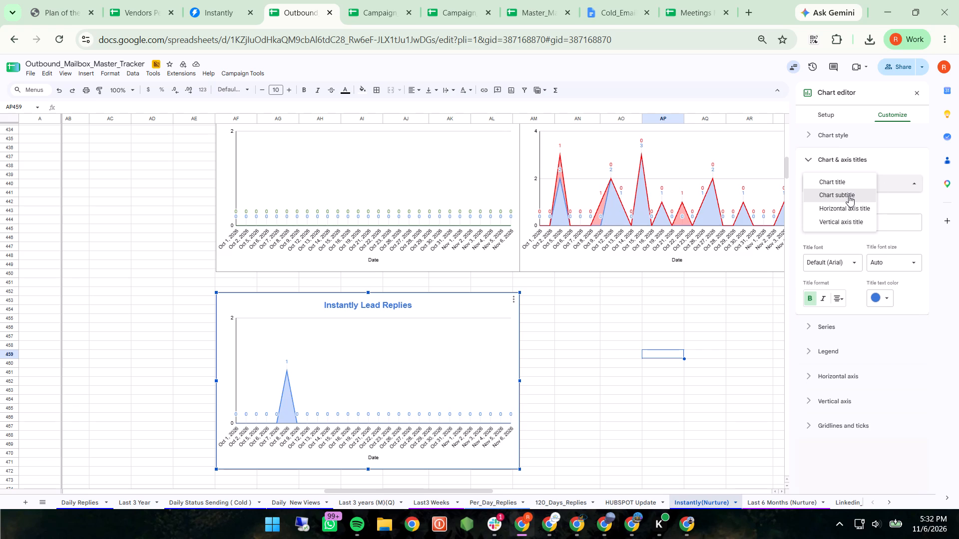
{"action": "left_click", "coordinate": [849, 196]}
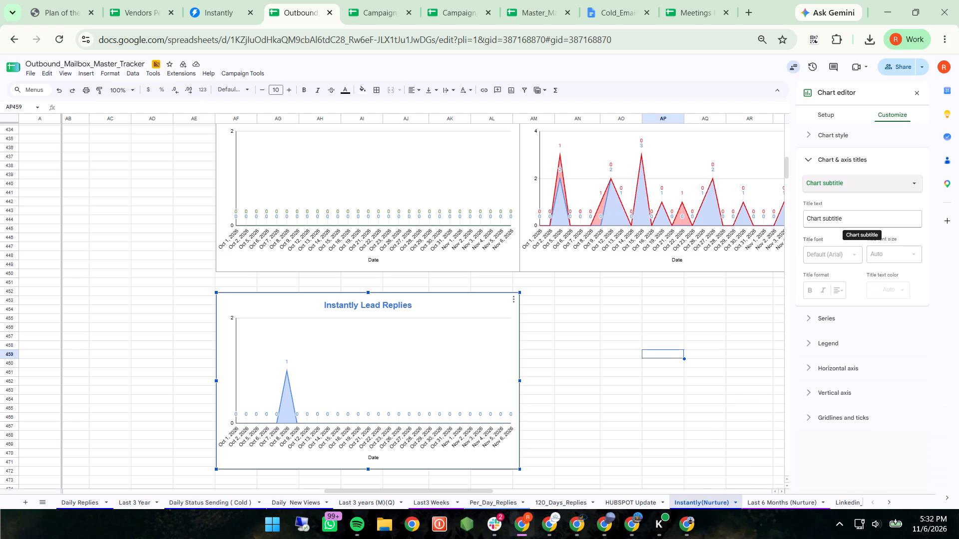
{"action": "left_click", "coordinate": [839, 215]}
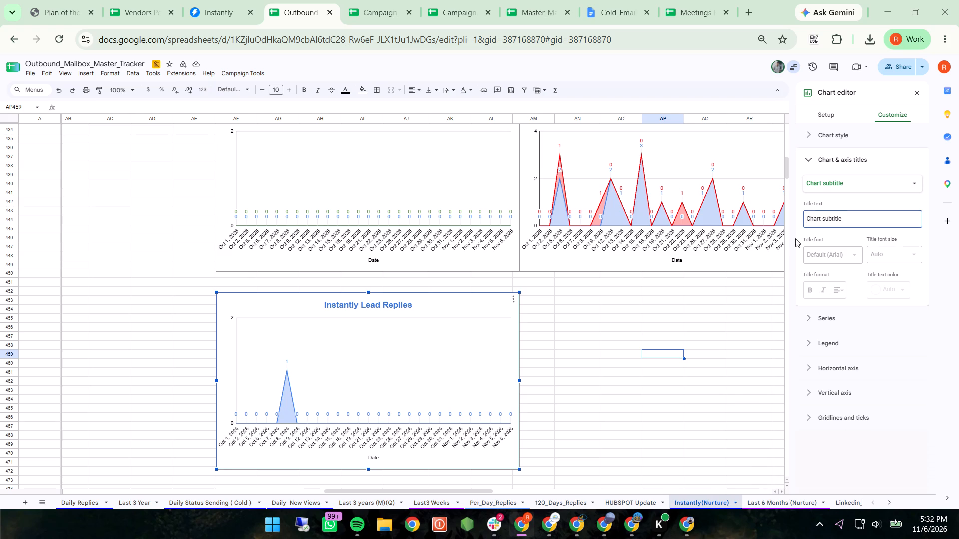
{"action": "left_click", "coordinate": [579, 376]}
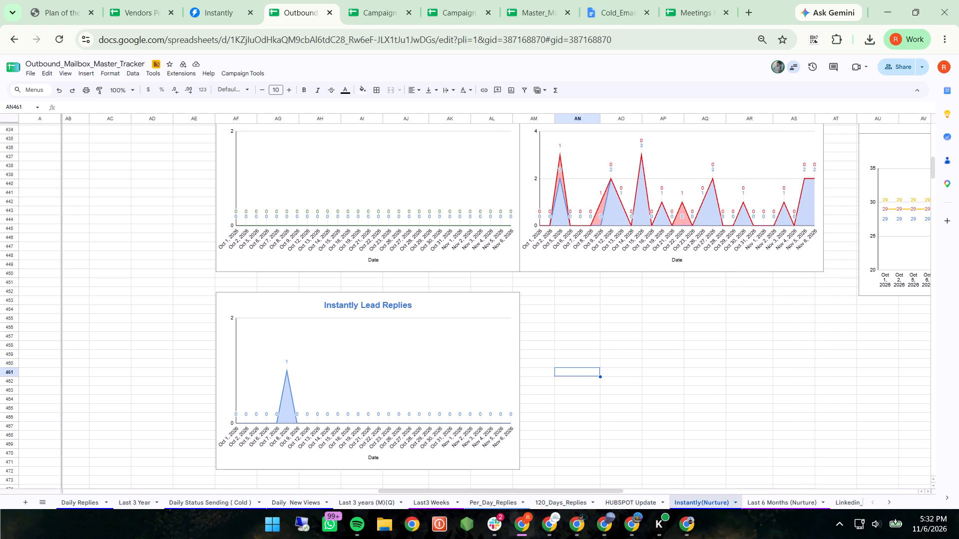
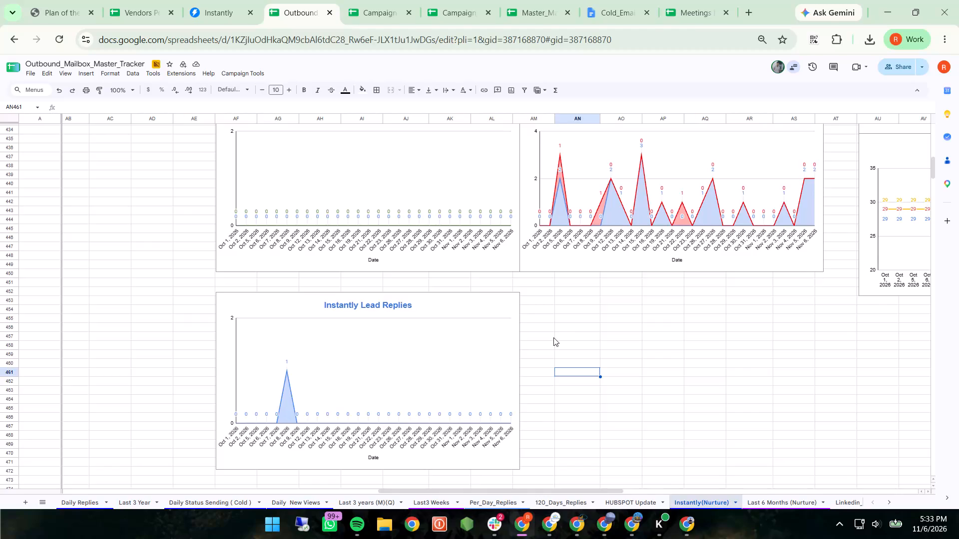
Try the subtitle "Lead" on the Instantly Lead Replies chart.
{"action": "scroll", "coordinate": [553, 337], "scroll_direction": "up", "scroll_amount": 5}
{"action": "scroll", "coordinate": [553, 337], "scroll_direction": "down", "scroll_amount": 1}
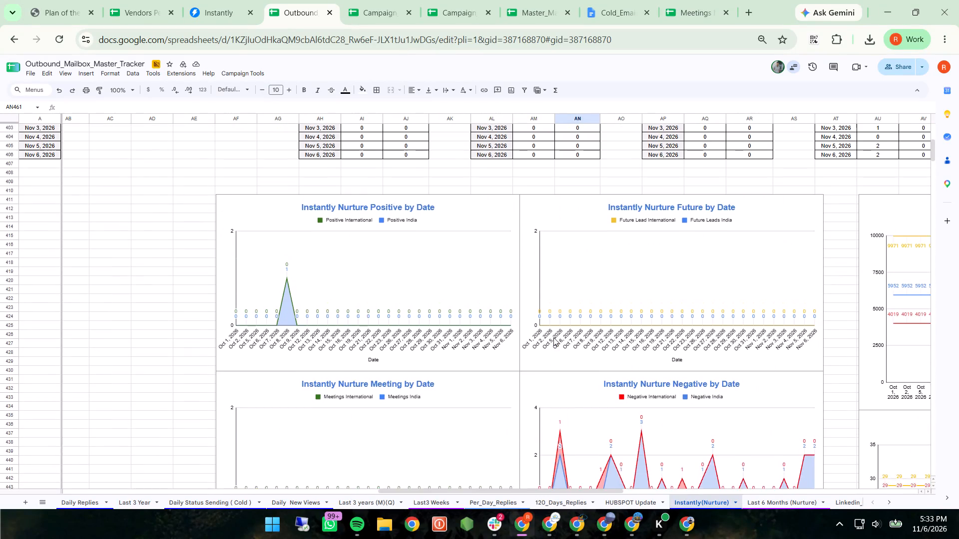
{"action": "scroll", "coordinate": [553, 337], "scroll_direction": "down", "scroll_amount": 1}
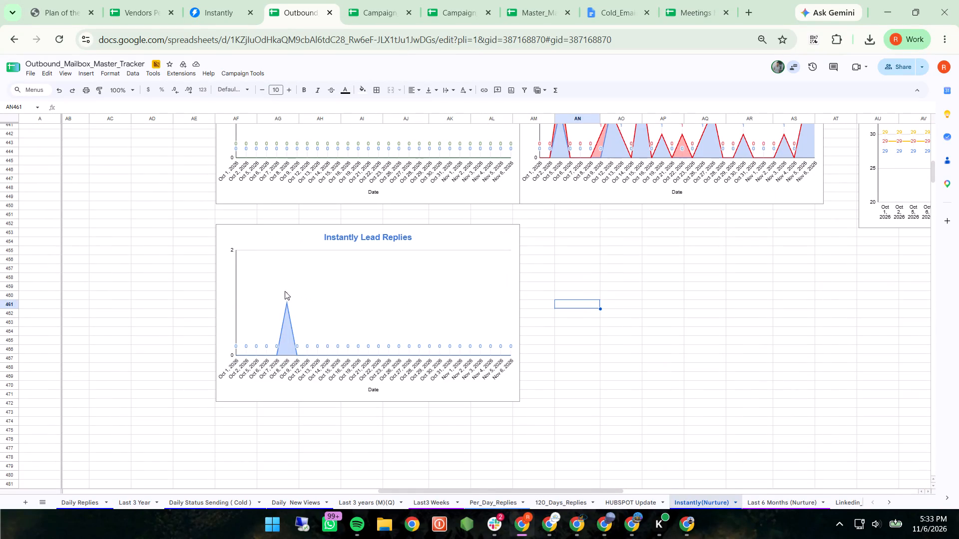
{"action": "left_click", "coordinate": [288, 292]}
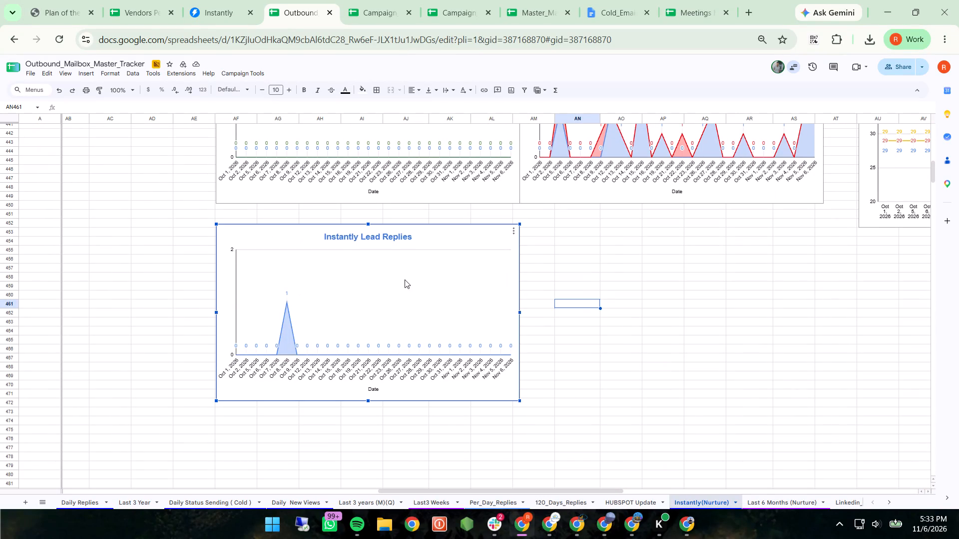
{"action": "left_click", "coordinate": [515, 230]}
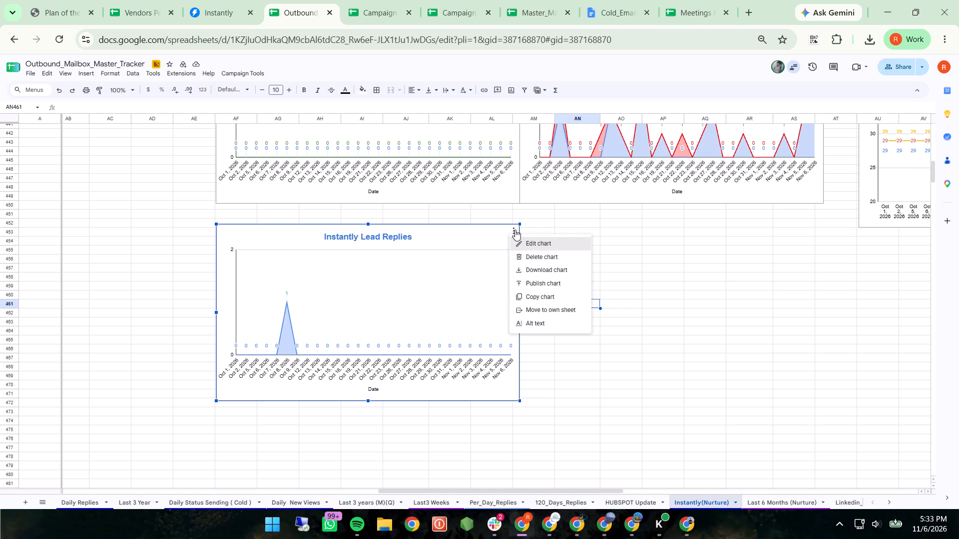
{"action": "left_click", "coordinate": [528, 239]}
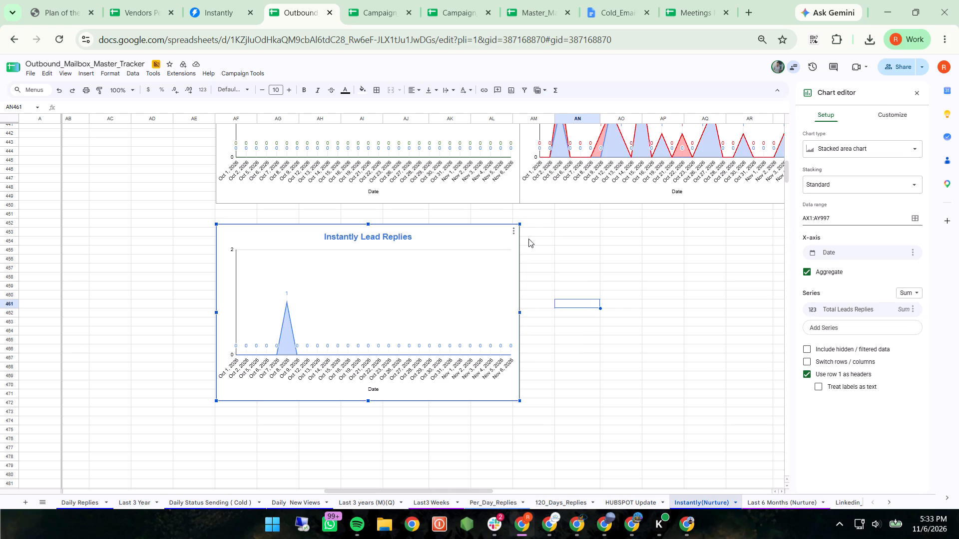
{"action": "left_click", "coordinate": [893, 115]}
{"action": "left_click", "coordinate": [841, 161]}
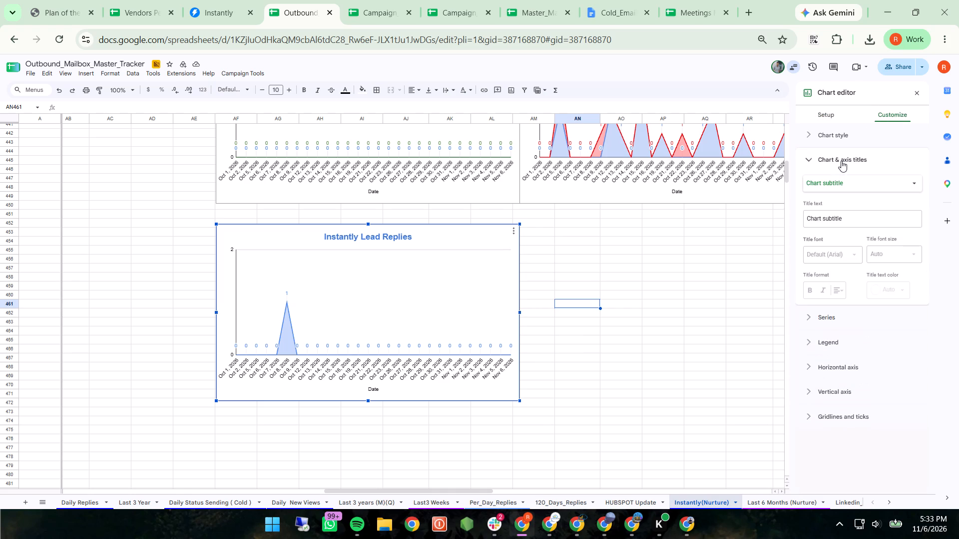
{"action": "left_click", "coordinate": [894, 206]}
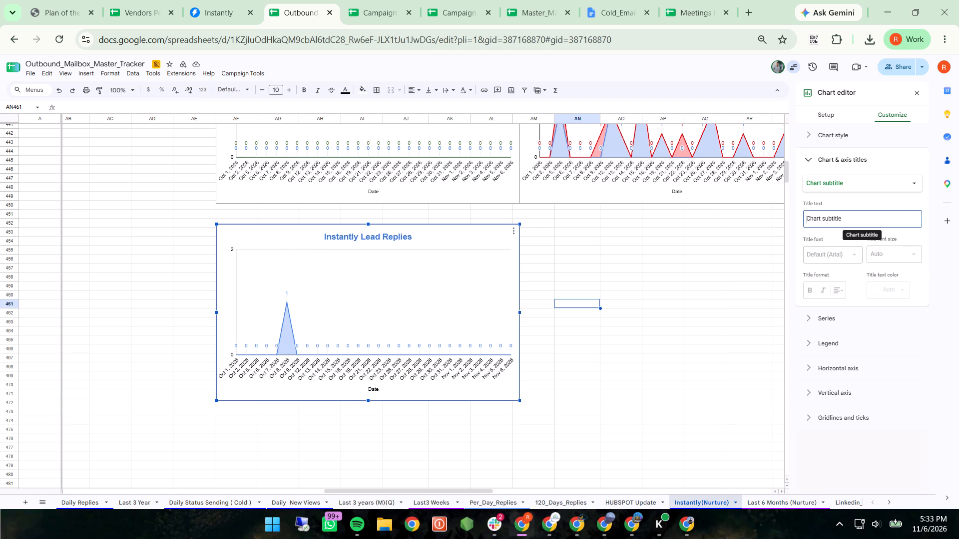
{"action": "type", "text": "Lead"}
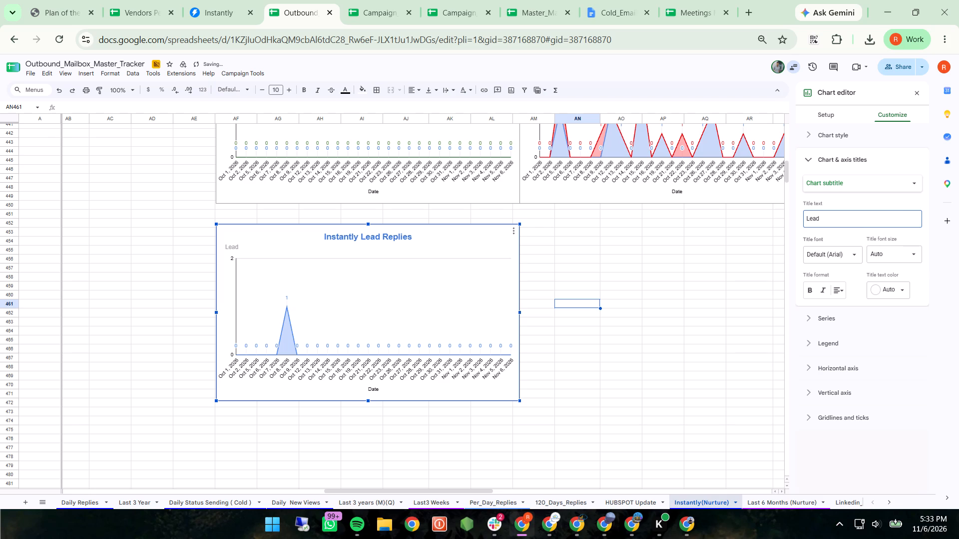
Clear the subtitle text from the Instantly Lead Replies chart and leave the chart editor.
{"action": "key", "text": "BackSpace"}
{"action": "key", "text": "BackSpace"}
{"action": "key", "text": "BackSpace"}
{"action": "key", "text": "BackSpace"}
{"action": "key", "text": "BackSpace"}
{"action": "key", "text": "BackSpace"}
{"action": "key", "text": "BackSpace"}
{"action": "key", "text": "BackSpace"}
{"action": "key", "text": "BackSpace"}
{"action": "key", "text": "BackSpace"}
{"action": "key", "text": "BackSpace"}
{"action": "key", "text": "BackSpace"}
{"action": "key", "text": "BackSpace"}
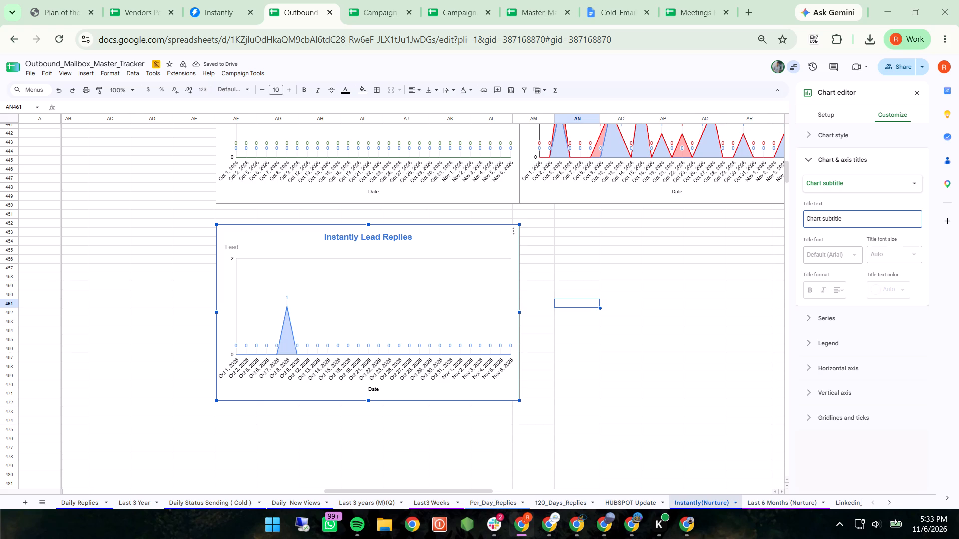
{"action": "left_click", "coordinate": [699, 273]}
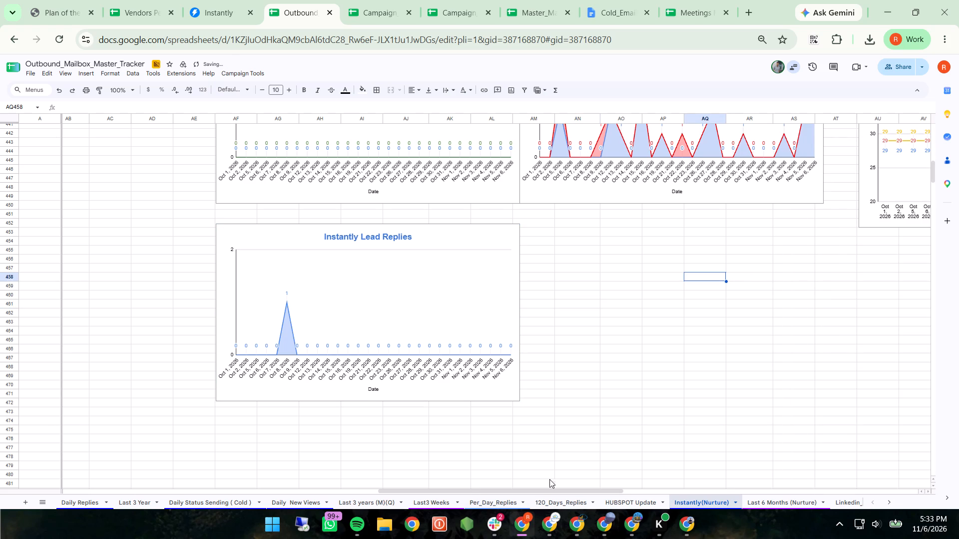
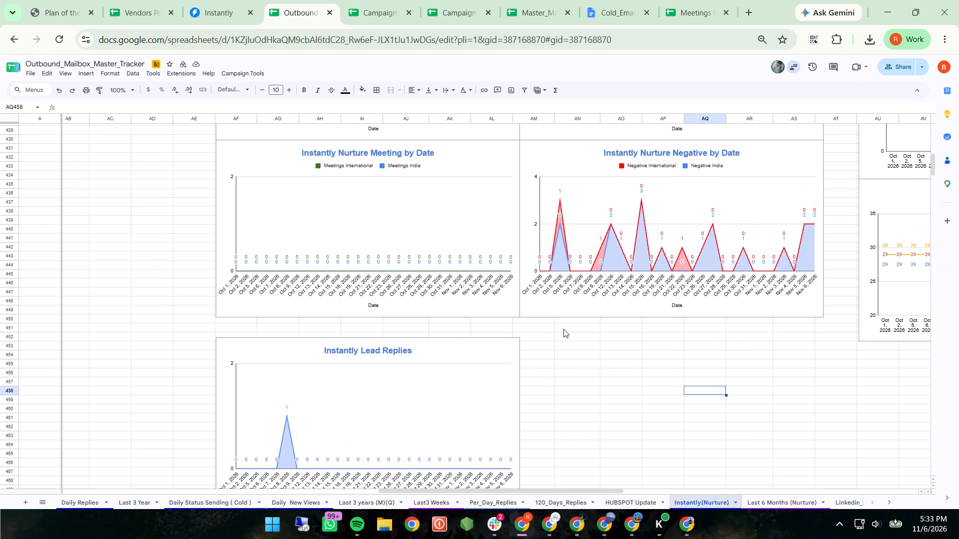
Review the Instantly Nurture Positive, Future, Meeting and Negative by Date charts together on the Instantly(Nurture) sheet.
{"action": "scroll", "coordinate": [563, 329], "scroll_direction": "up", "scroll_amount": 2}
{"action": "scroll", "coordinate": [563, 329], "scroll_direction": "down", "scroll_amount": 1}
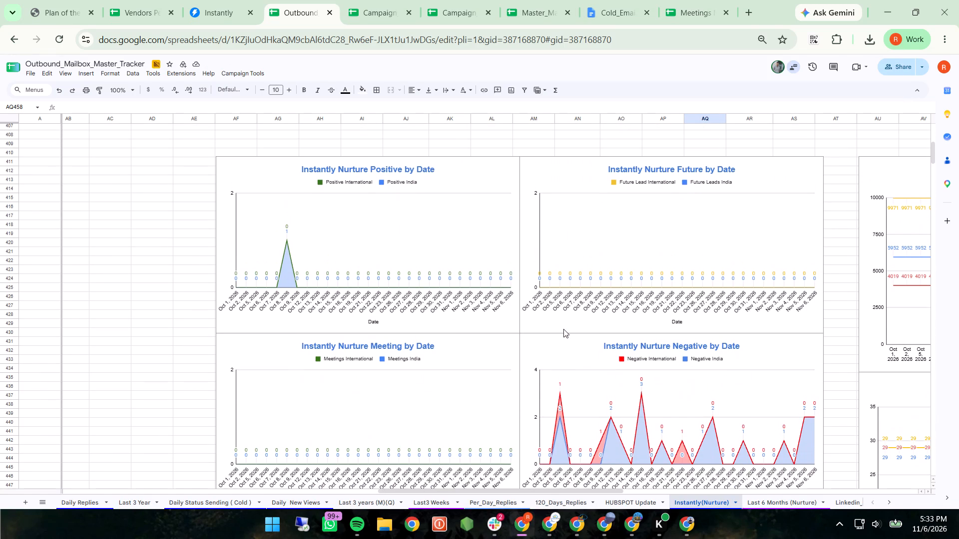
{"action": "scroll", "coordinate": [563, 329], "scroll_direction": "down", "scroll_amount": 1}
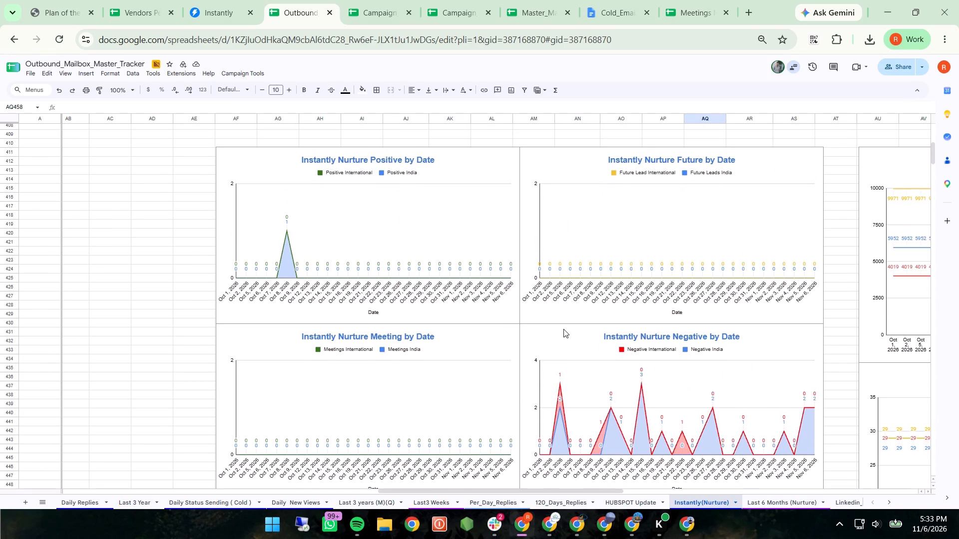
{"action": "scroll", "coordinate": [563, 329], "scroll_direction": "down", "scroll_amount": 3}
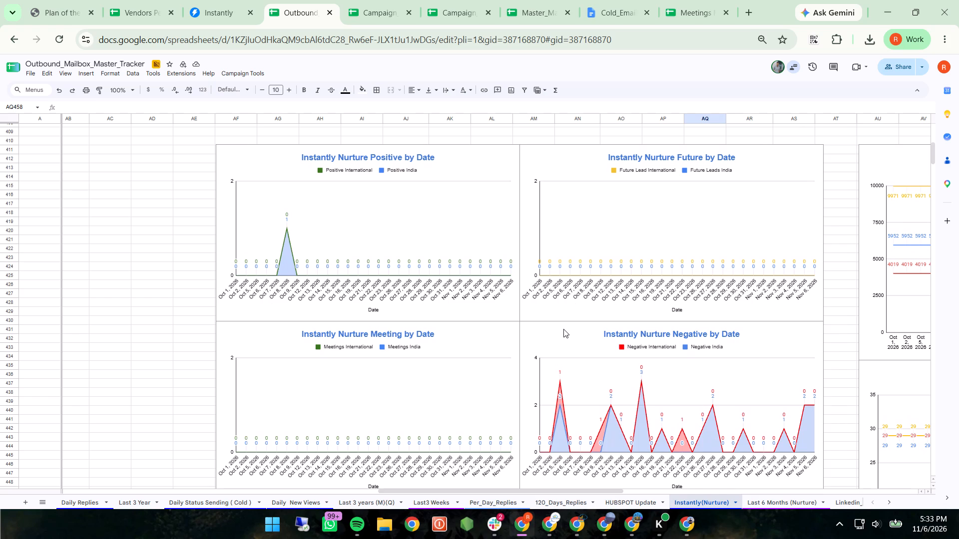
{"action": "scroll", "coordinate": [563, 329], "scroll_direction": "down", "scroll_amount": 1}
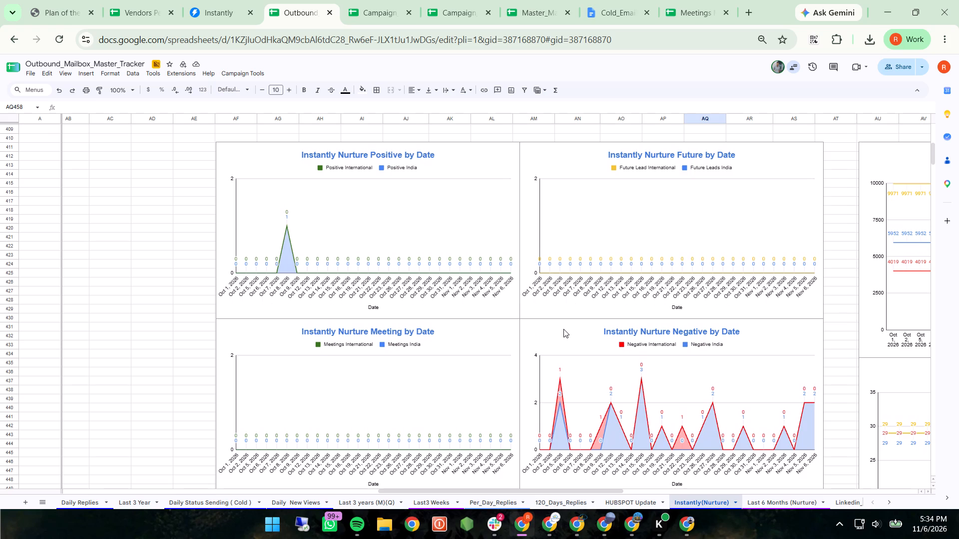
{"action": "scroll", "coordinate": [563, 329], "scroll_direction": "left", "scroll_amount": 1}
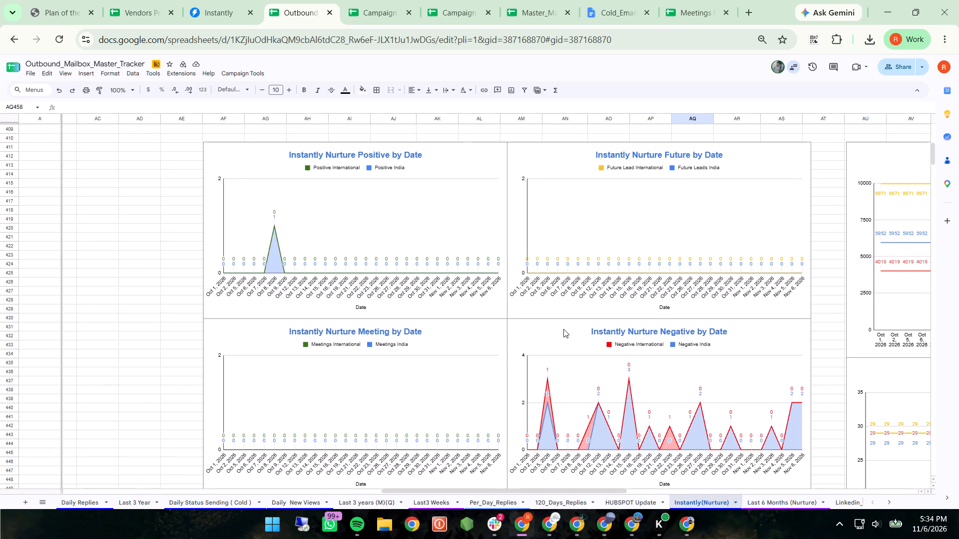
{"action": "scroll", "coordinate": [563, 329], "scroll_direction": "left", "scroll_amount": 1}
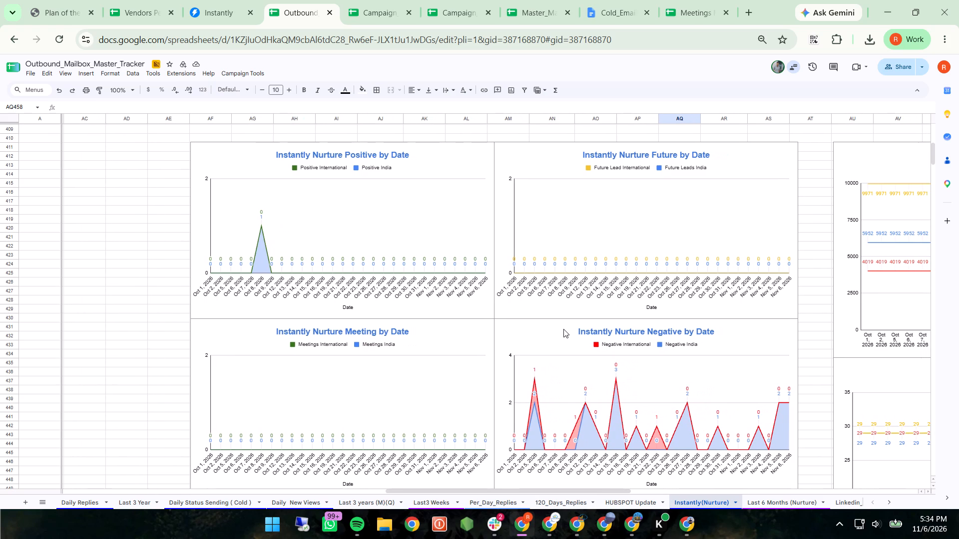
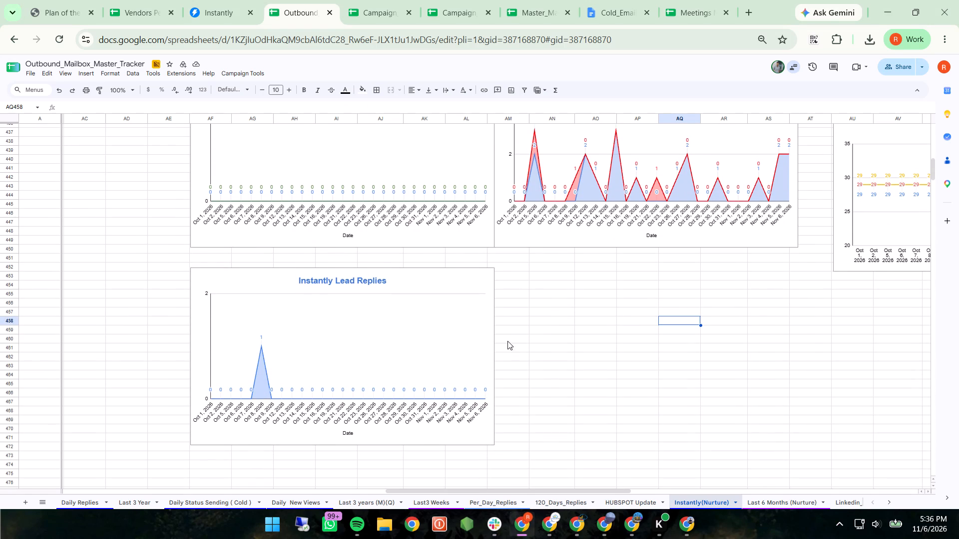
Download the Instantly Lead Replies chart from the Instantly(Nurture) sheet as a PNG image.
{"action": "left_click", "coordinate": [471, 298]}
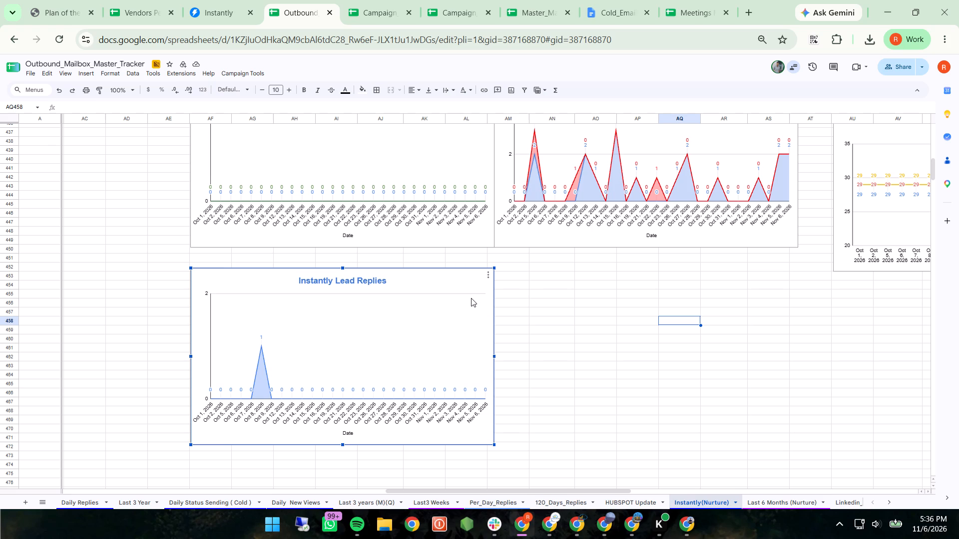
{"action": "left_click", "coordinate": [487, 272]}
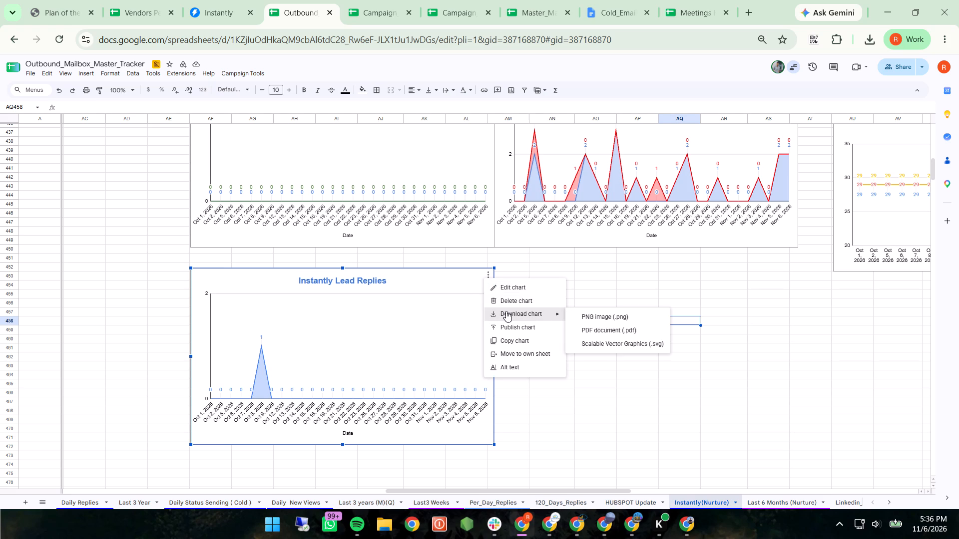
{"action": "left_click", "coordinate": [581, 314]}
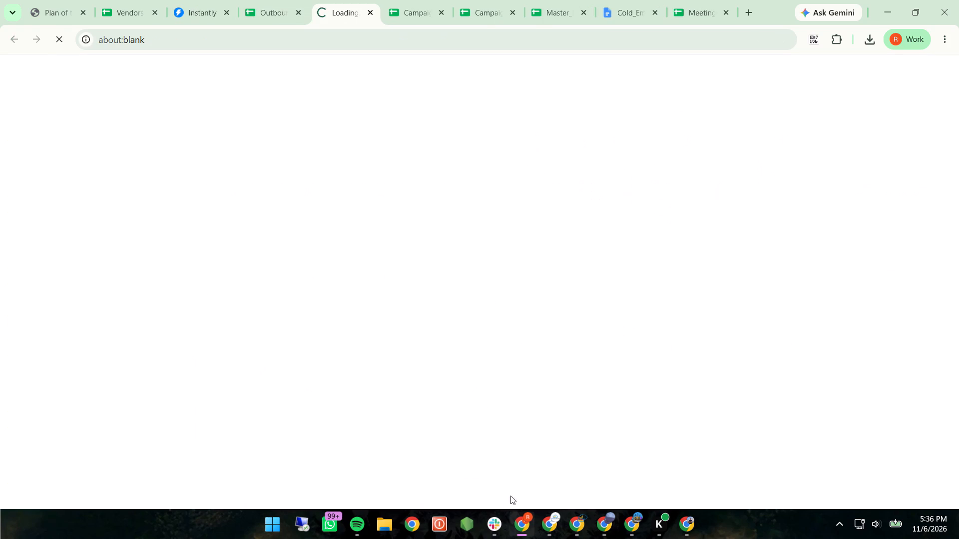